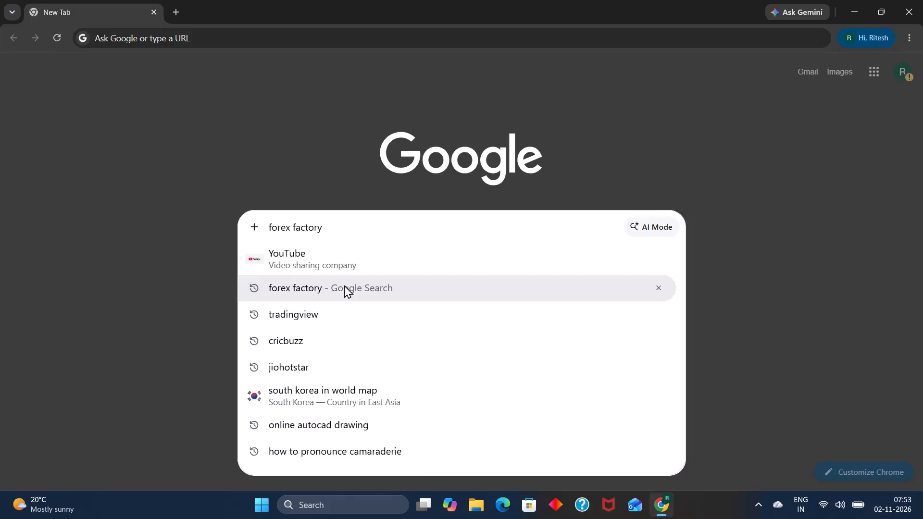
# Open the Forex Factory website from the search results.
pyautogui.click(184, 172)
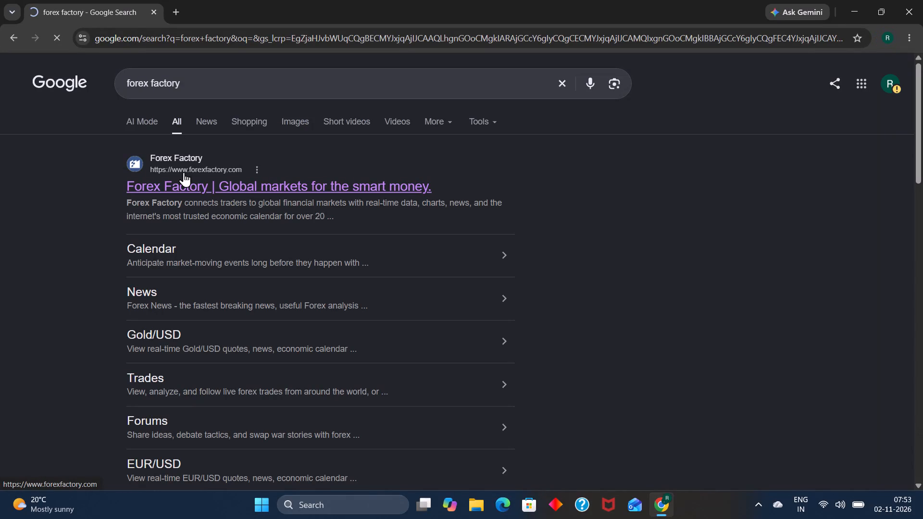
# Look through the economic calendar day by day from Nov 3 to Nov 6, and go back to Nov 4.
pyautogui.scroll(-1, 370, 253)
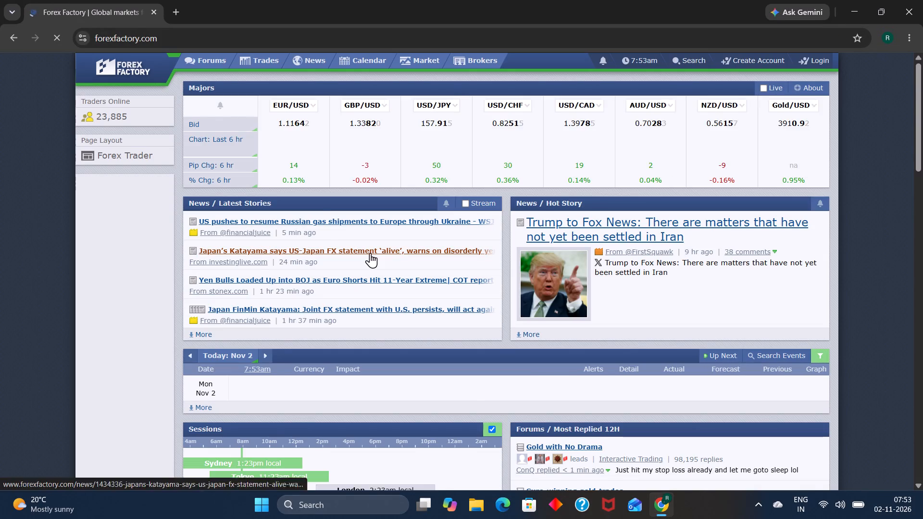
pyautogui.scroll(-1, 370, 253)
pyautogui.click(262, 239)
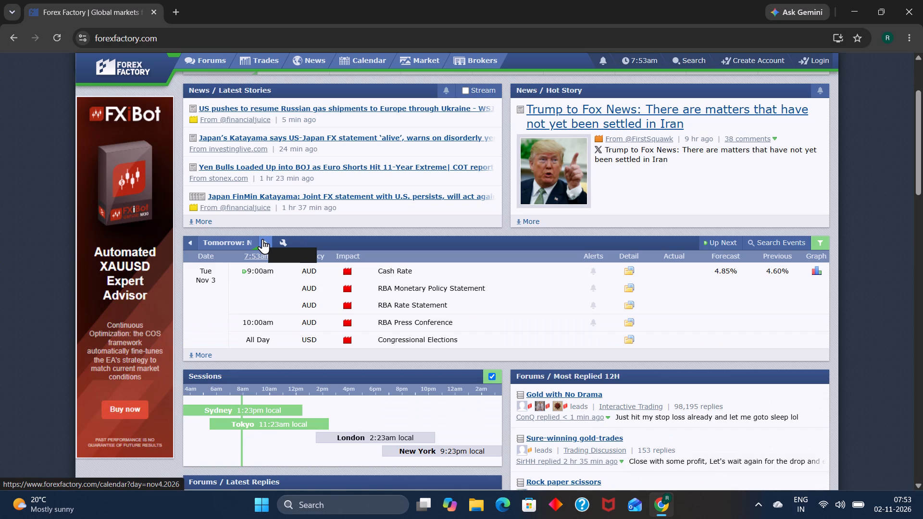
pyautogui.click(262, 239)
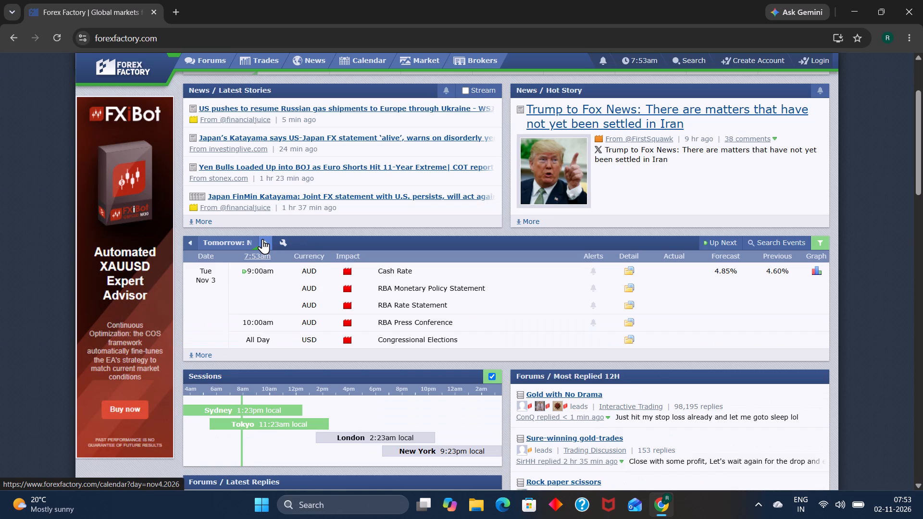
pyautogui.click(262, 239)
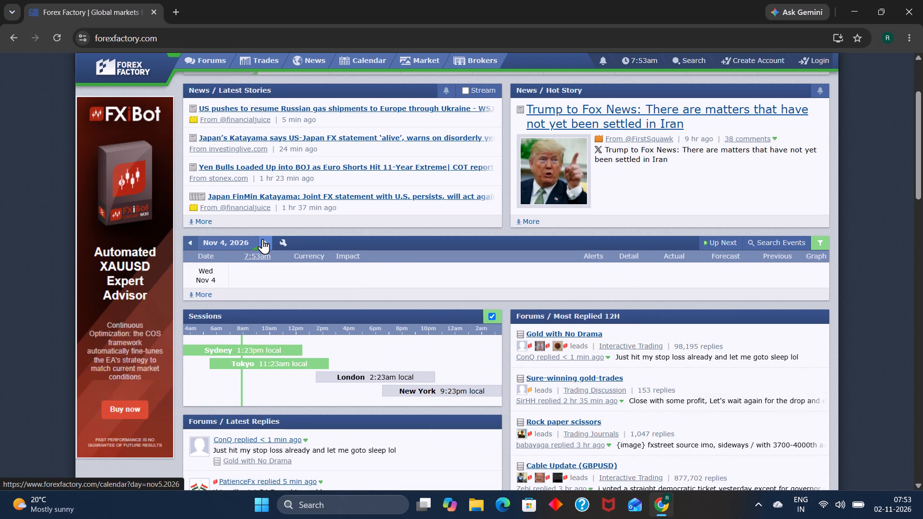
pyautogui.click(262, 239)
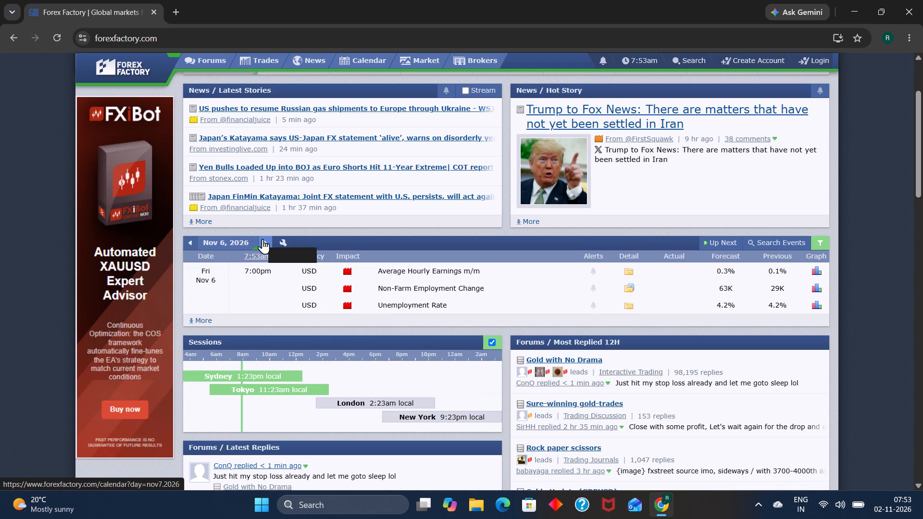
pyautogui.click(194, 241)
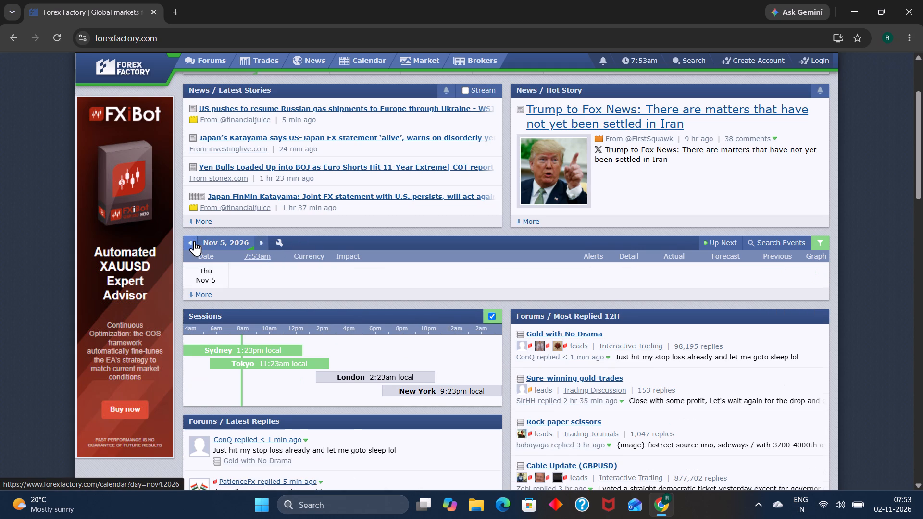
pyautogui.click(194, 241)
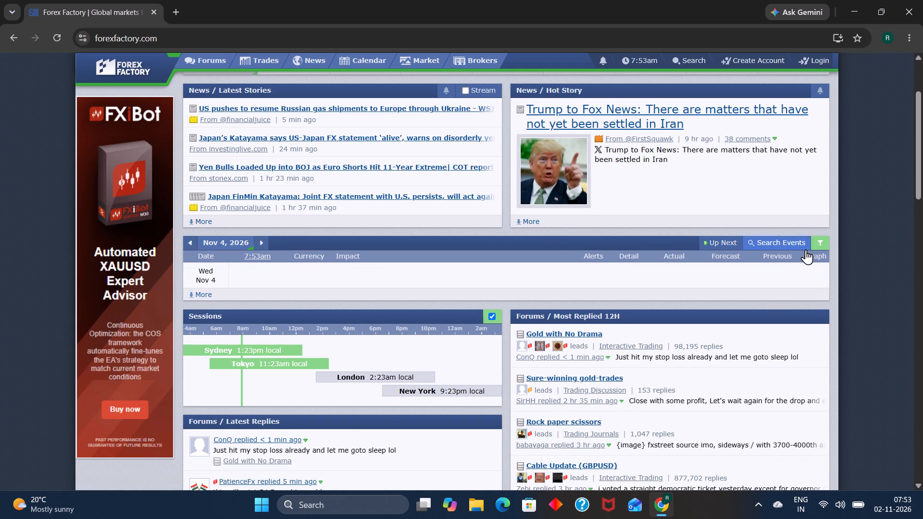
# Review the calendar's filter for impact, event types and currencies, and apply it with its existing selections.
pyautogui.click(827, 241)
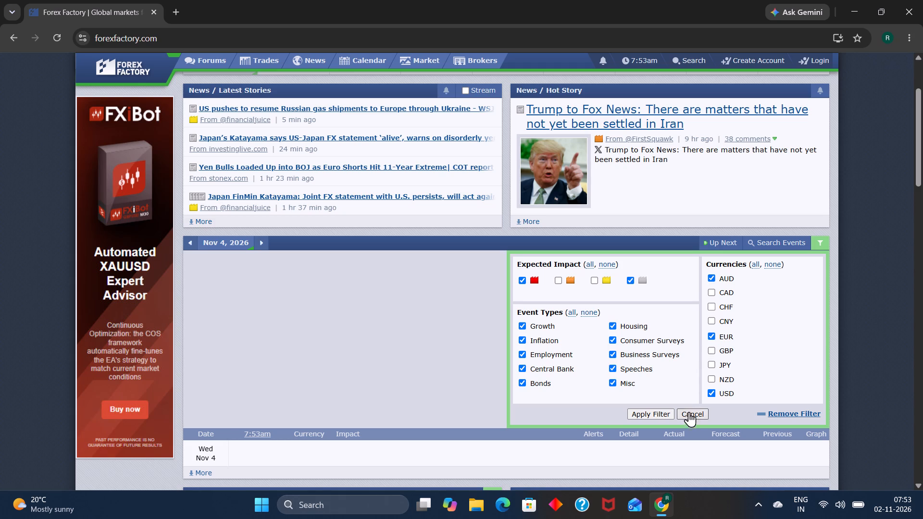
pyautogui.click(657, 416)
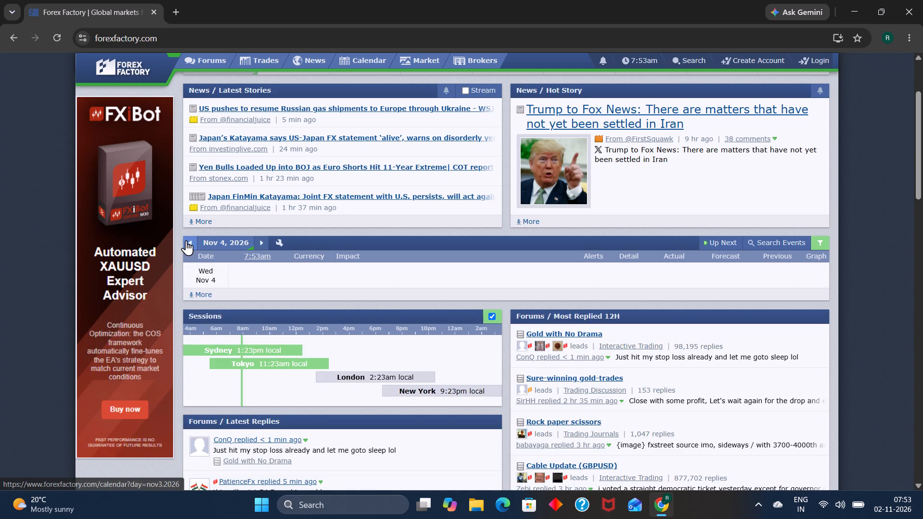
# Go back to Nov 3 in the calendar and read the Congressional Elections event details, dismissing the Google Drive notification and closing the details.
pyautogui.click(186, 240)
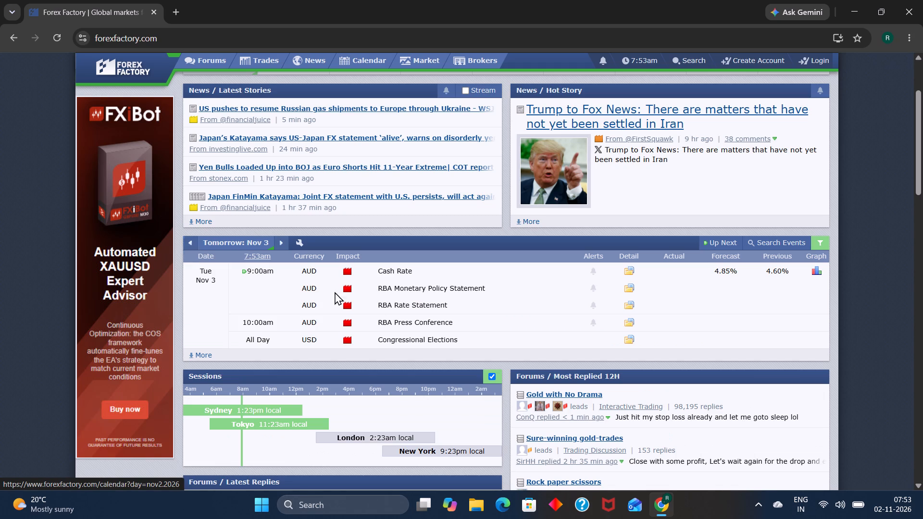
pyautogui.click(623, 340)
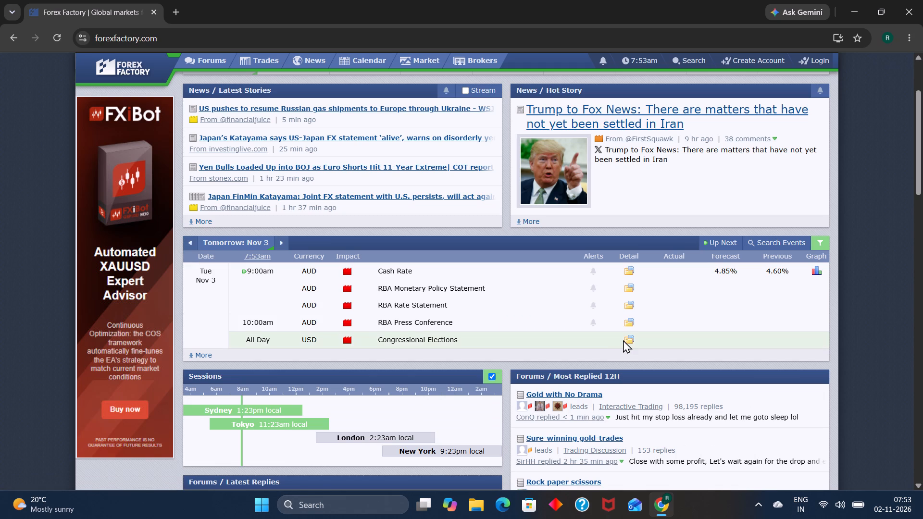
pyautogui.click(631, 340)
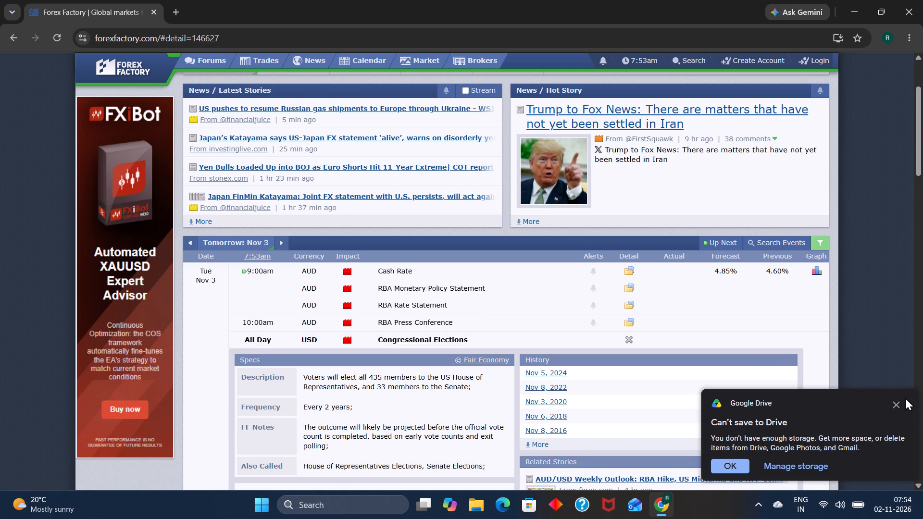
pyautogui.click(899, 403)
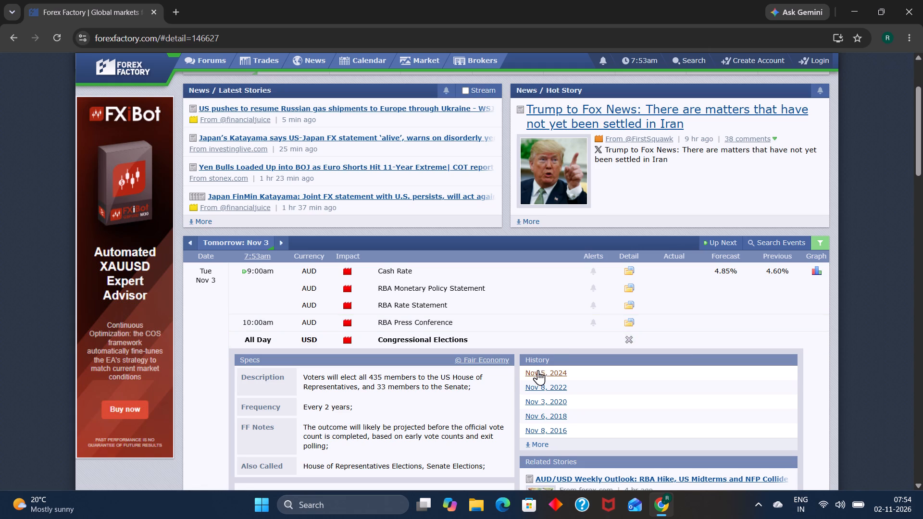
pyautogui.click(630, 341)
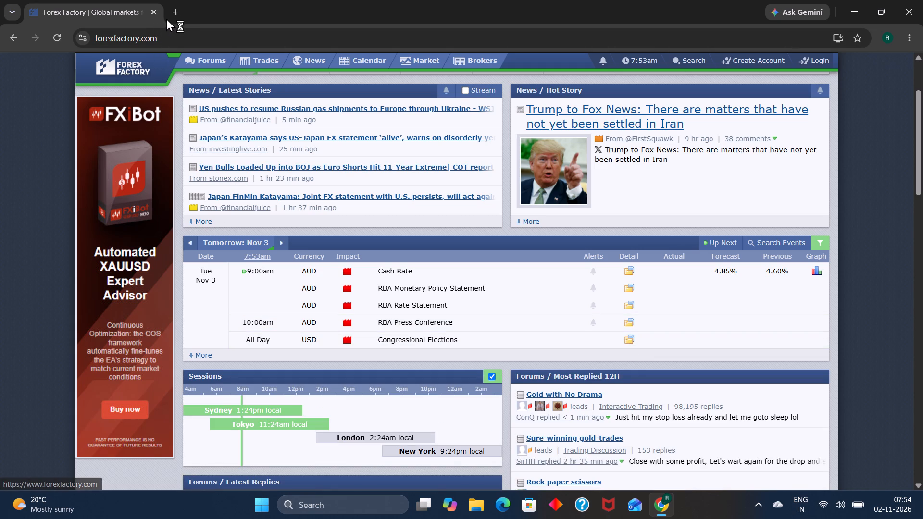
# Check the calendar for Nov 4 and return to Nov 3.
pyautogui.click(275, 242)
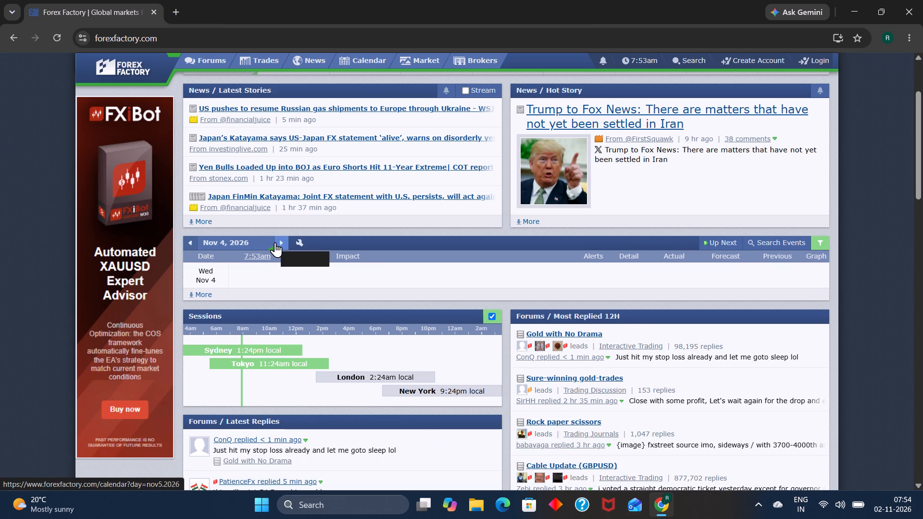
pyautogui.click(192, 241)
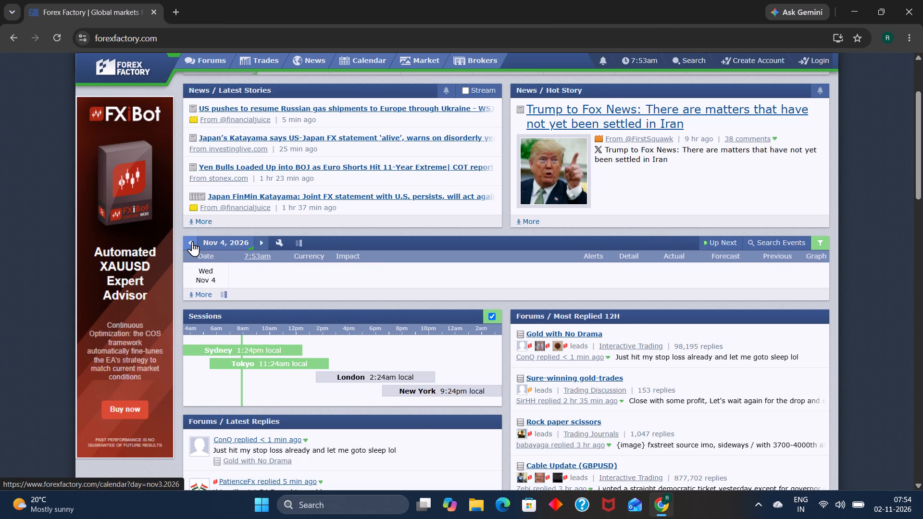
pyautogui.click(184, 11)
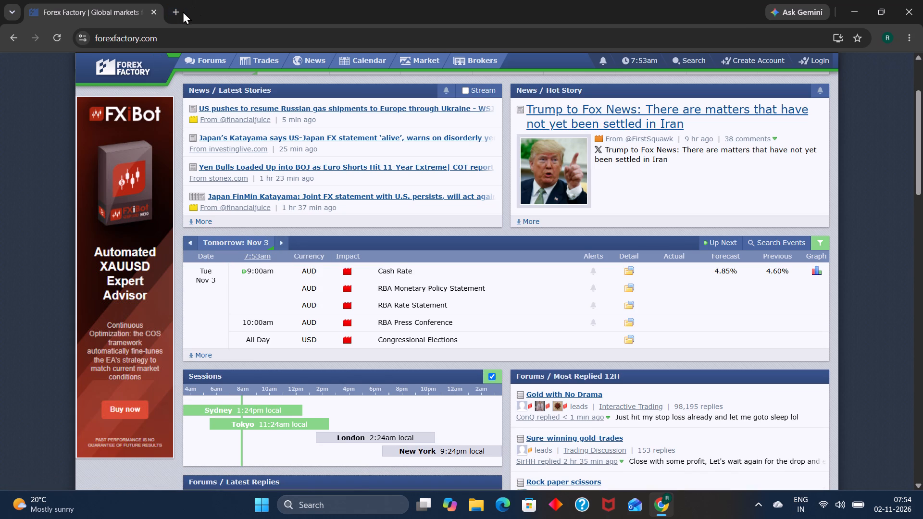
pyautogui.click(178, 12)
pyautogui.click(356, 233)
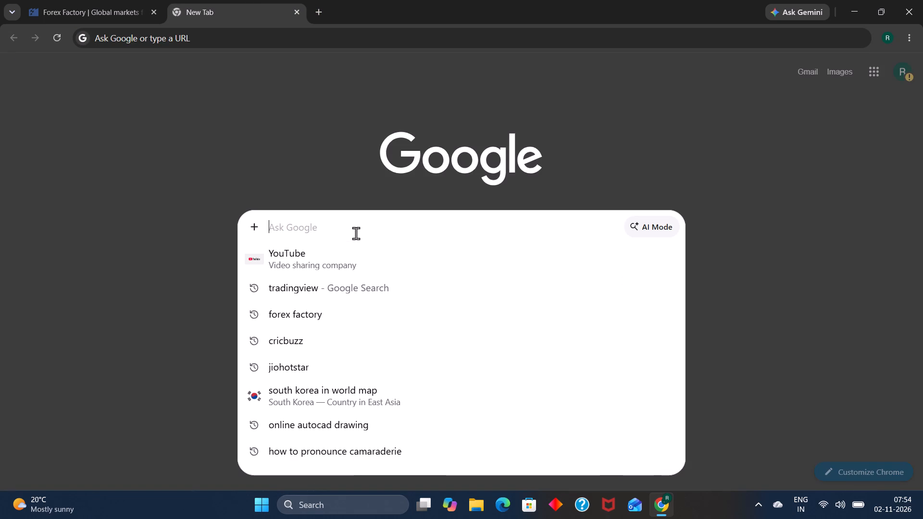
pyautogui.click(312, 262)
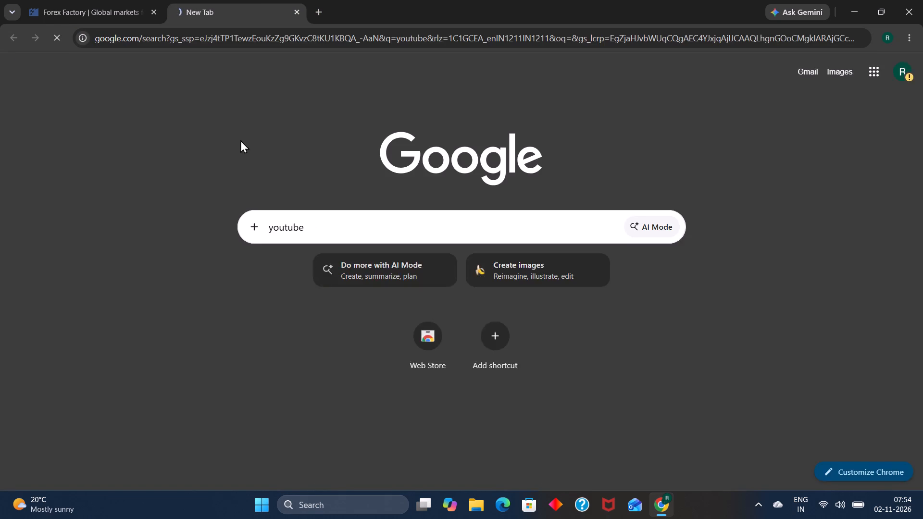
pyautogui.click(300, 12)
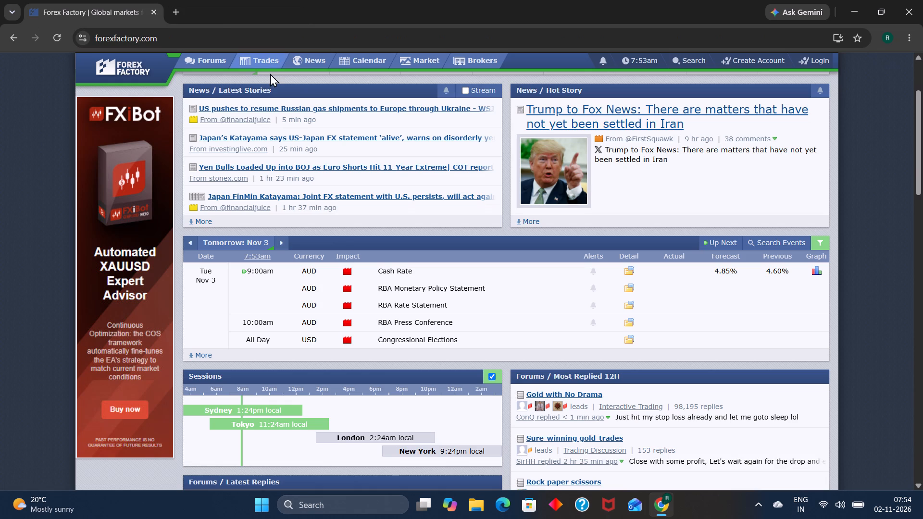
# Search for tradingview in a new browser tab and open the TradingView website.
pyautogui.click(178, 10)
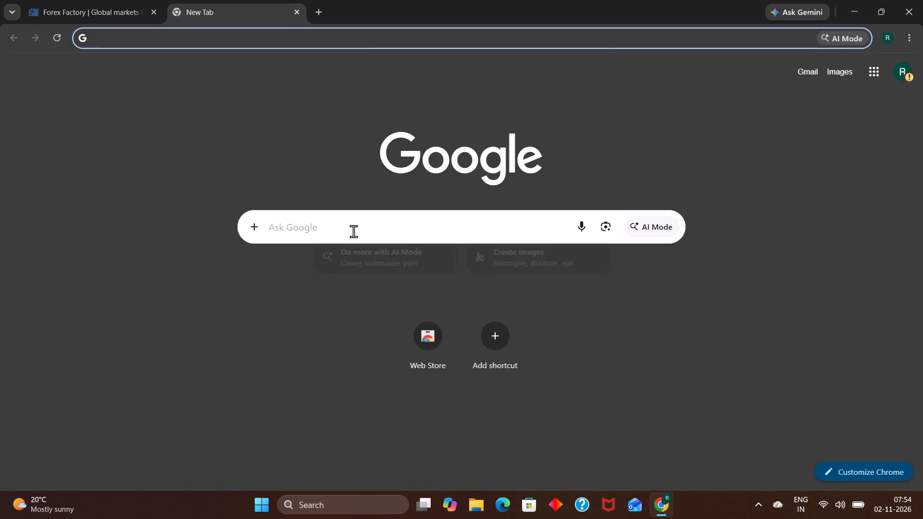
pyautogui.click(353, 231)
pyautogui.click(289, 247)
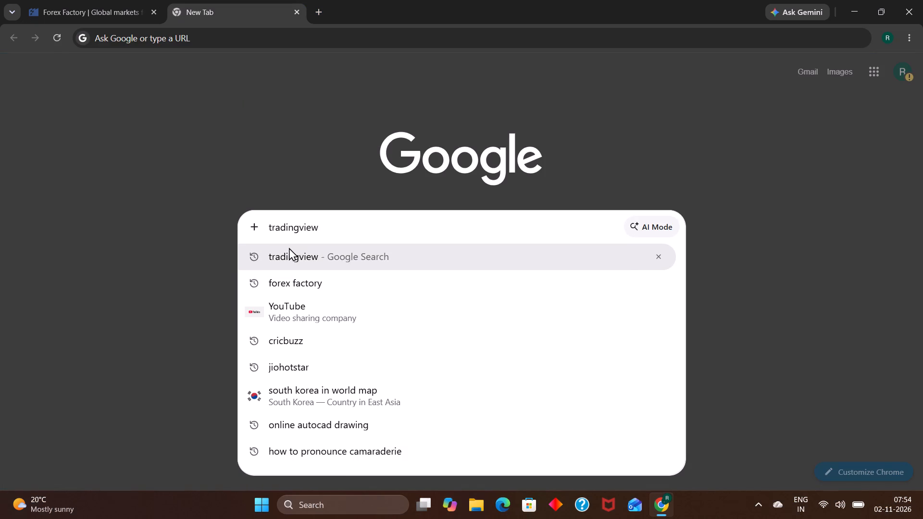
pyautogui.click(212, 185)
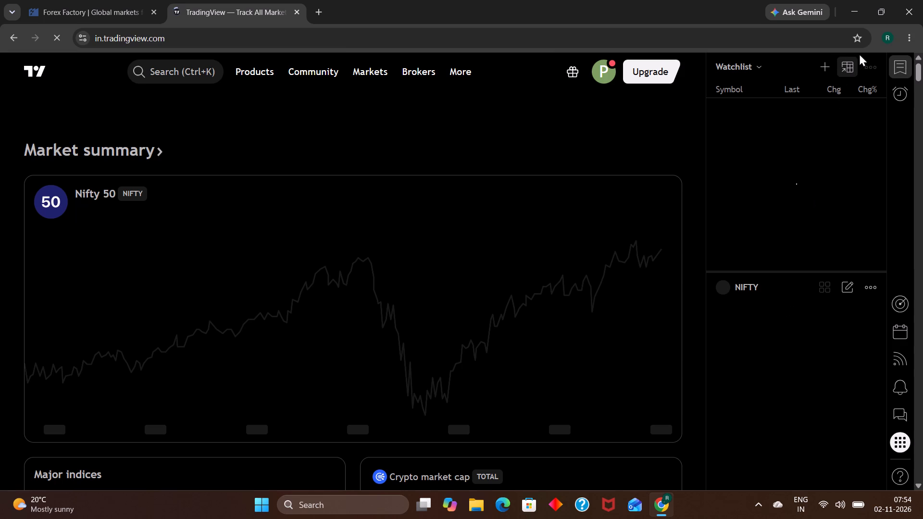
# Open BTCUSD from the watchlist, hide the watchlist, and bring up the full Bitcoin chart.
pyautogui.click(893, 66)
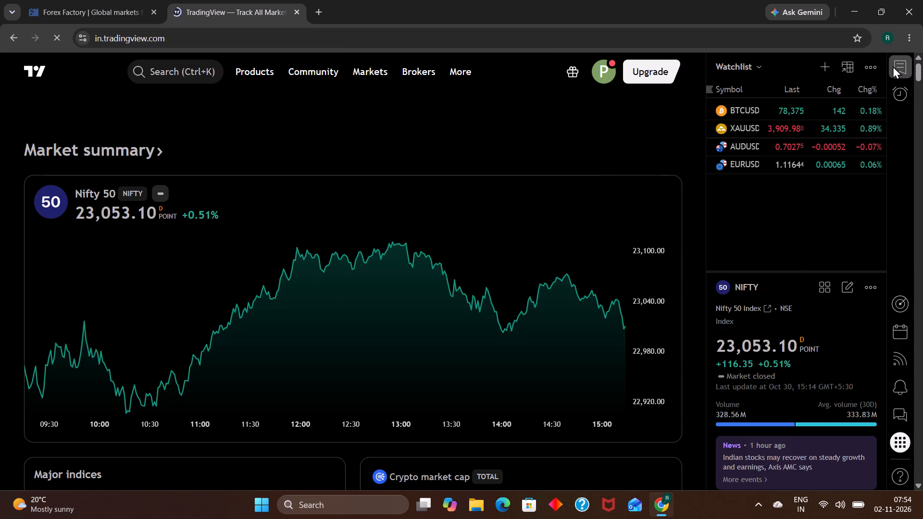
pyautogui.click(893, 66)
pyautogui.click(802, 104)
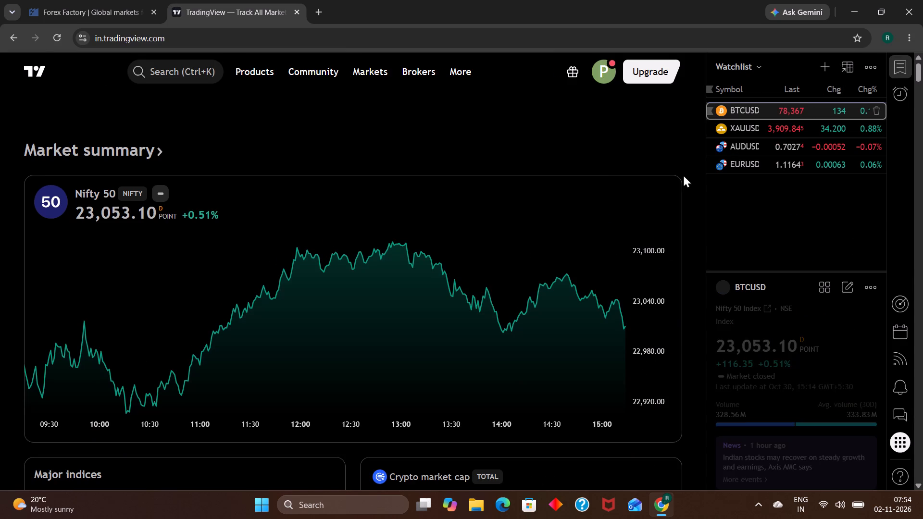
pyautogui.click(906, 66)
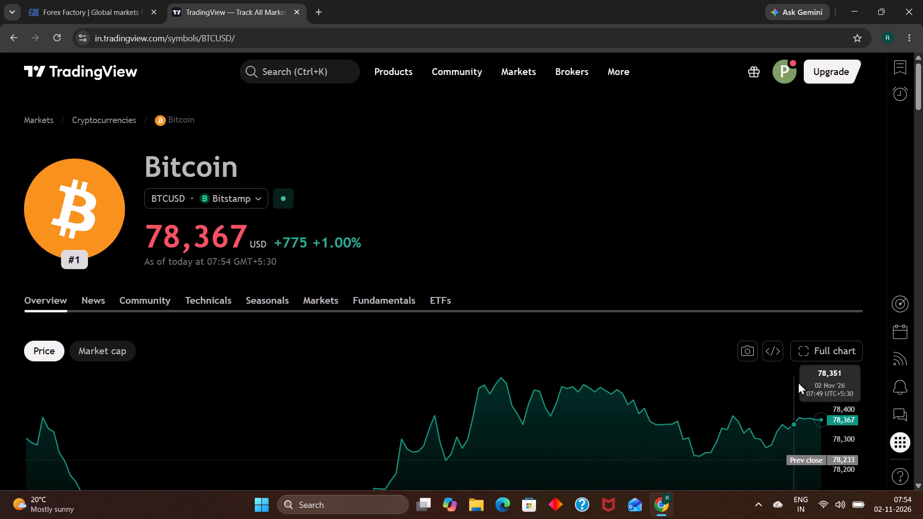
pyautogui.click(811, 358)
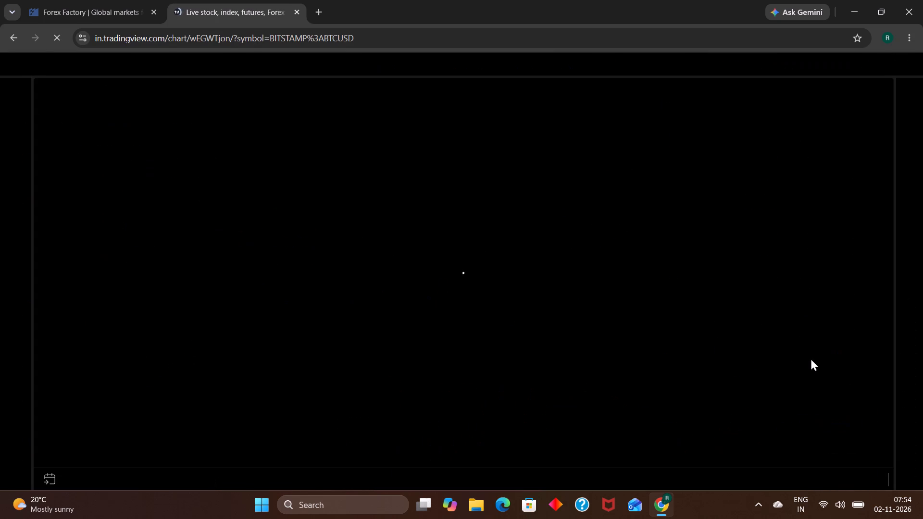
# Switch the BTCUSD chart to the 4-hour timeframe.
pyautogui.moveTo(742, 261); pyautogui.dragTo(650, 243)
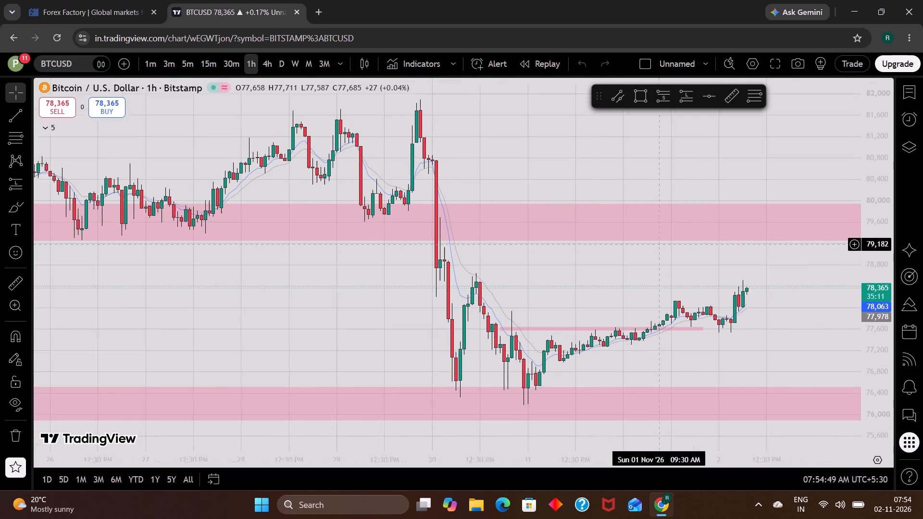
pyautogui.moveTo(650, 243); pyautogui.dragTo(617, 237)
pyautogui.scroll(4, 882, 337)
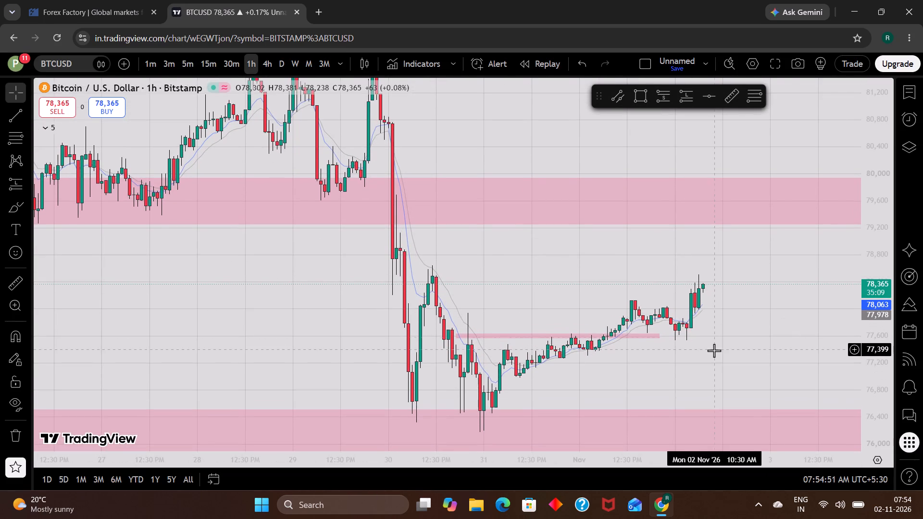
pyautogui.scroll(1, 714, 350)
pyautogui.click(262, 56)
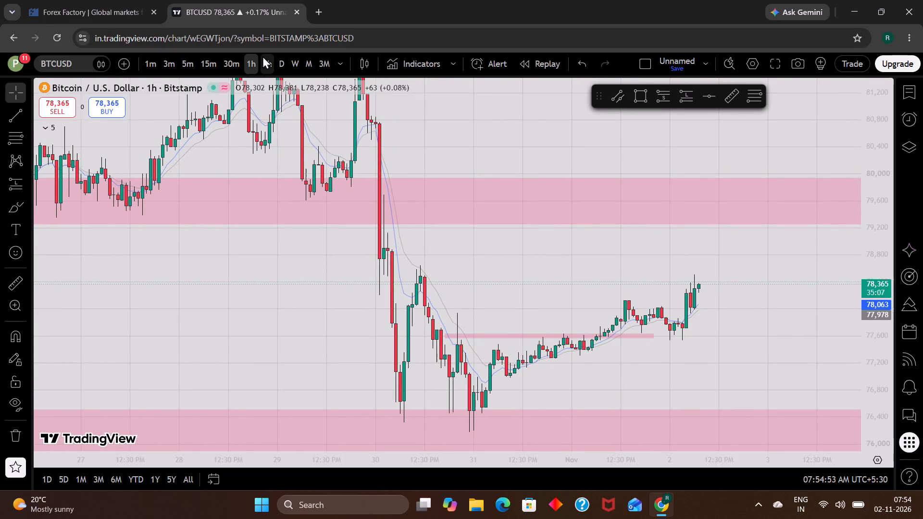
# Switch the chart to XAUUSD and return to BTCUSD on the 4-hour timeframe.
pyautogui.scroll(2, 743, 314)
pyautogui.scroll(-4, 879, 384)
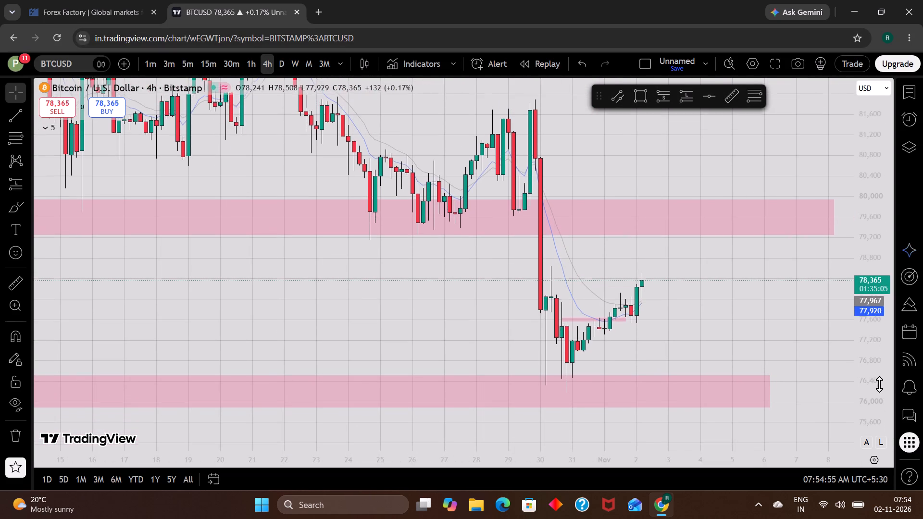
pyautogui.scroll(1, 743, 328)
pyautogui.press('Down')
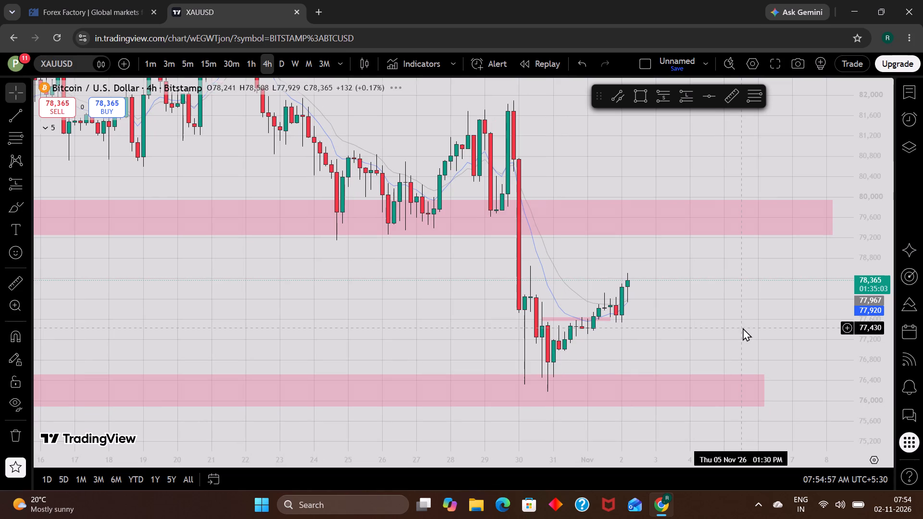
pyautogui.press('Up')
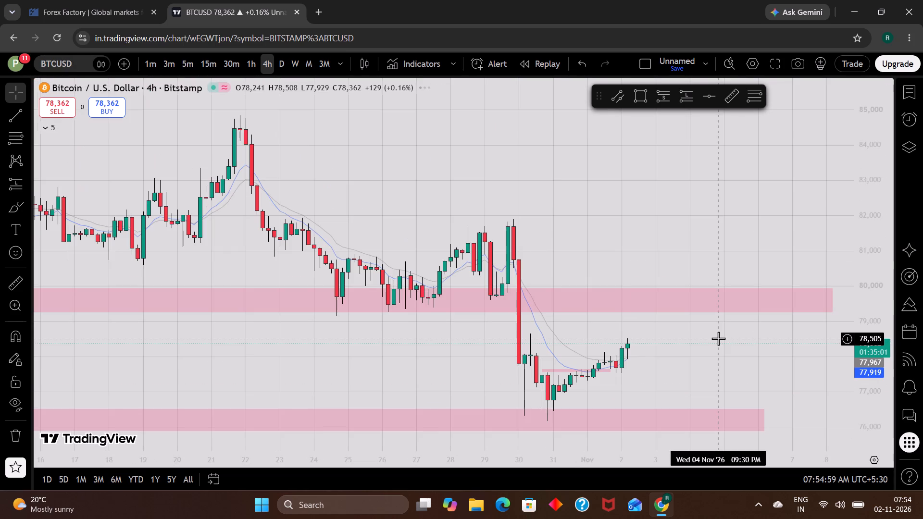
# Examine recent 4-hour BTCUSD price action between the upper and lower pink zones and around the thin level between them.
pyautogui.moveTo(718, 338); pyautogui.dragTo(763, 253)
pyautogui.scroll(6, 864, 296)
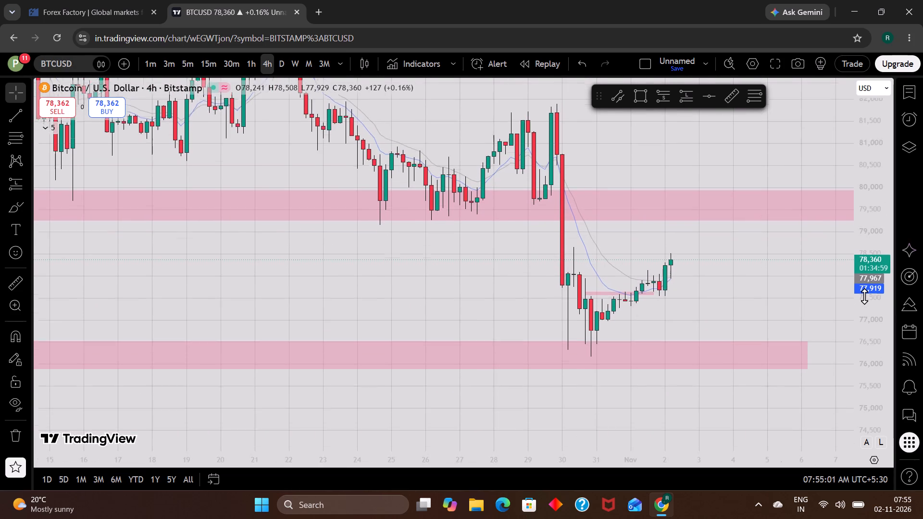
pyautogui.scroll(1, 760, 305)
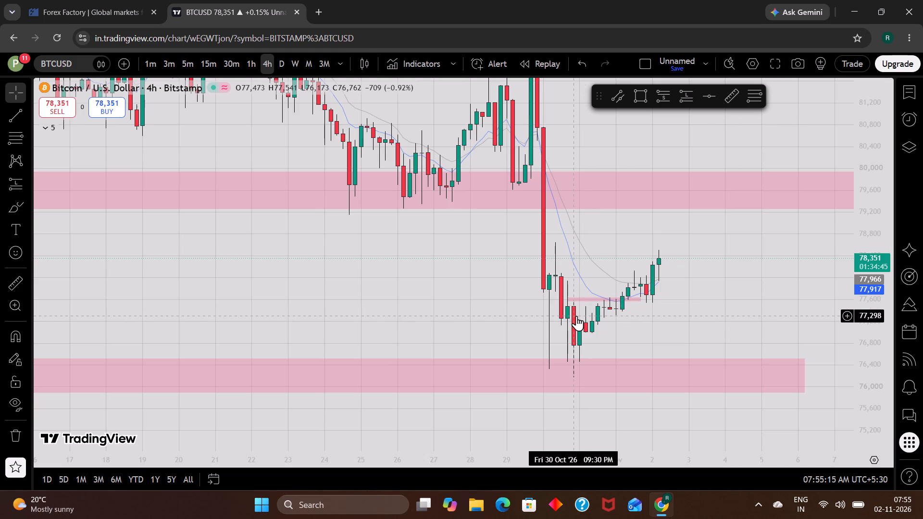
pyautogui.scroll(1, 709, 278)
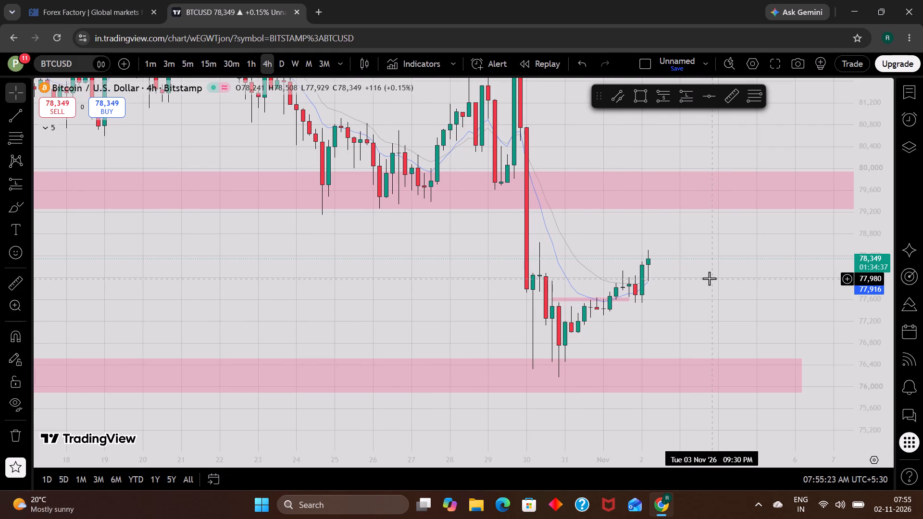
pyautogui.scroll(1, 709, 278)
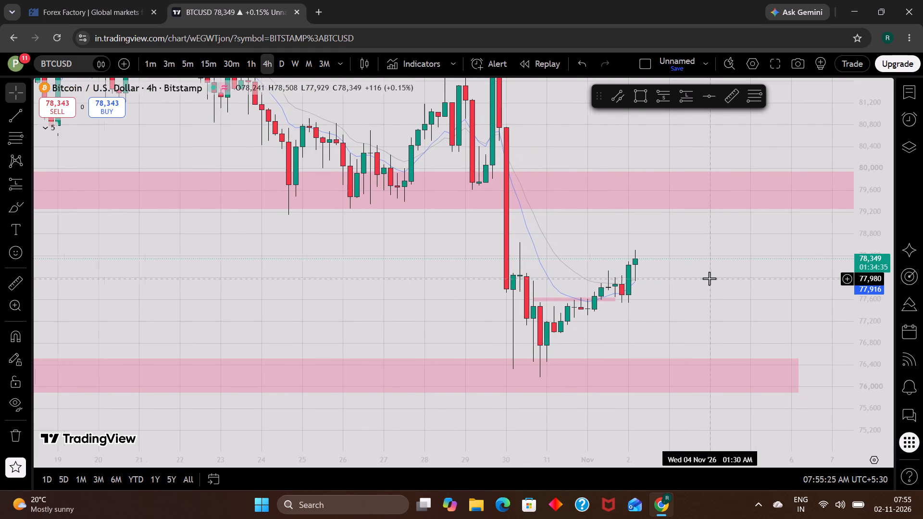
pyautogui.scroll(1, 709, 278)
pyautogui.rightClick(894, 280)
pyautogui.rightClick(894, 280)
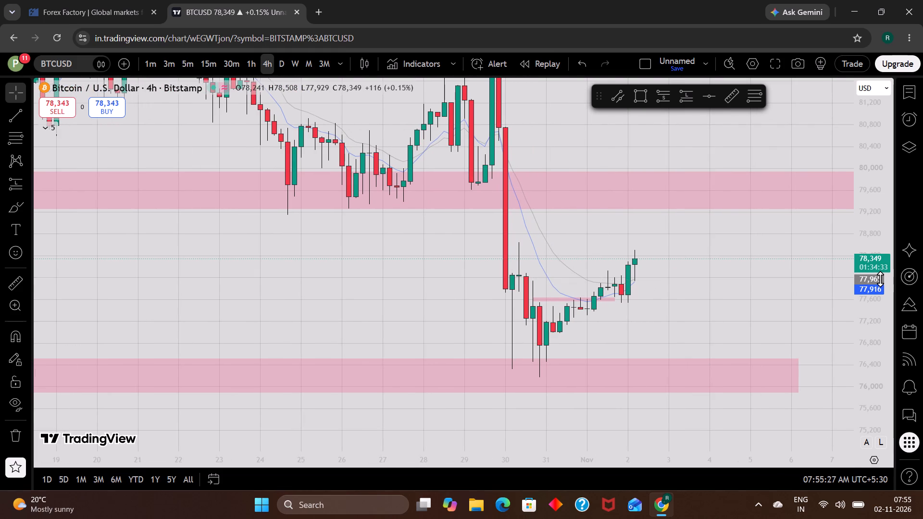
pyautogui.scroll(2, 880, 279)
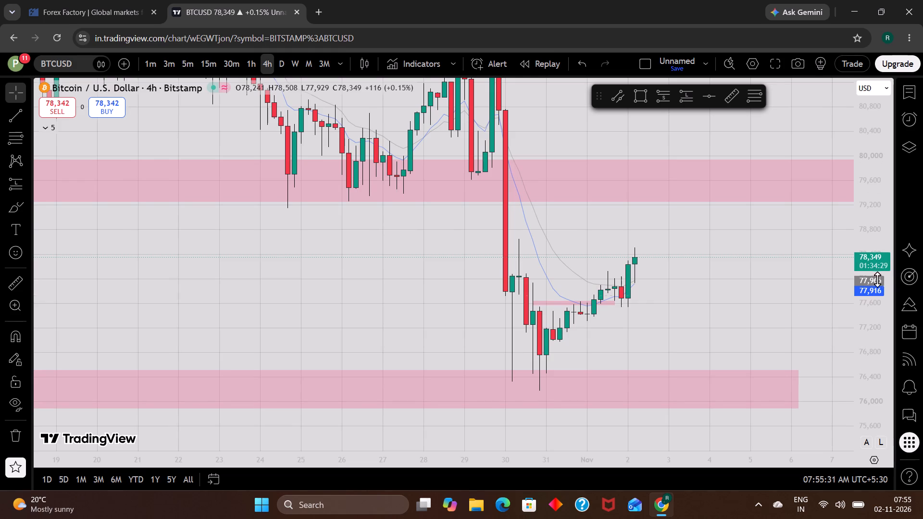
pyautogui.scroll(1, 675, 260)
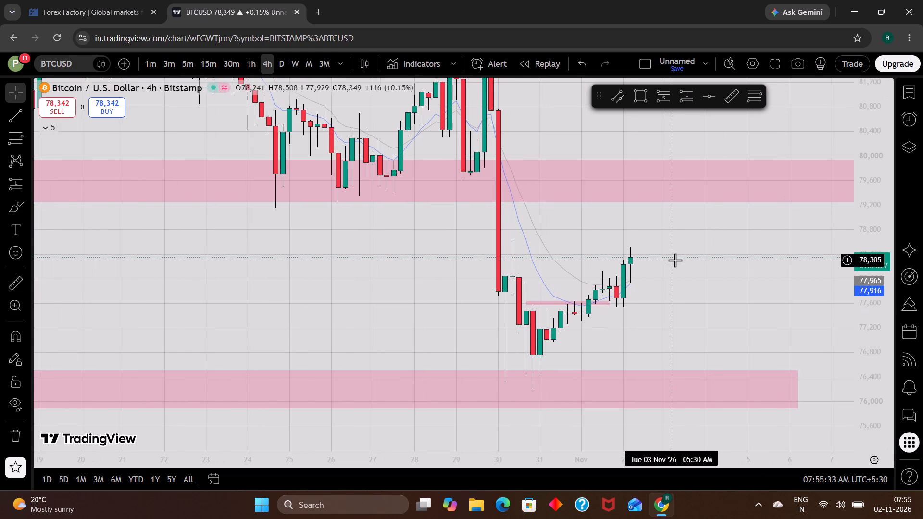
pyautogui.scroll(1, 675, 260)
pyautogui.scroll(1, 870, 333)
pyautogui.moveTo(783, 329); pyautogui.dragTo(763, 322)
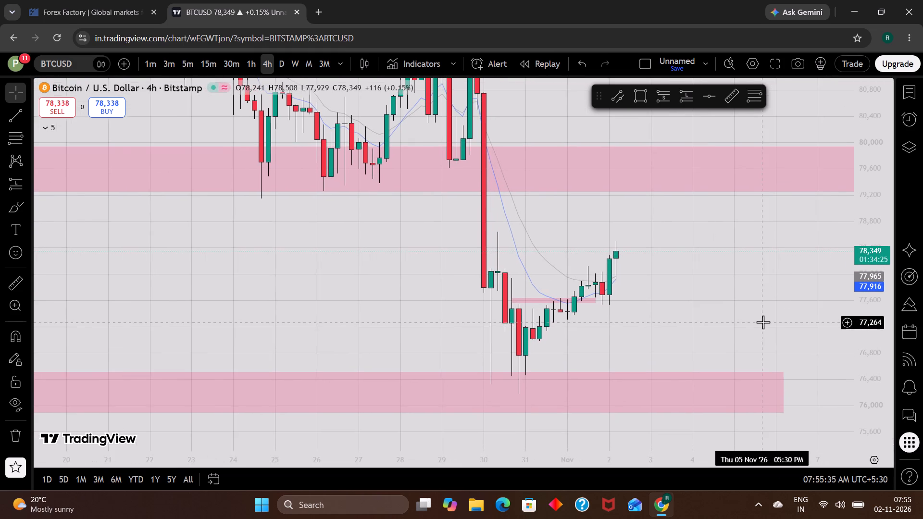
pyautogui.scroll(2, 763, 322)
pyautogui.scroll(-3, 763, 322)
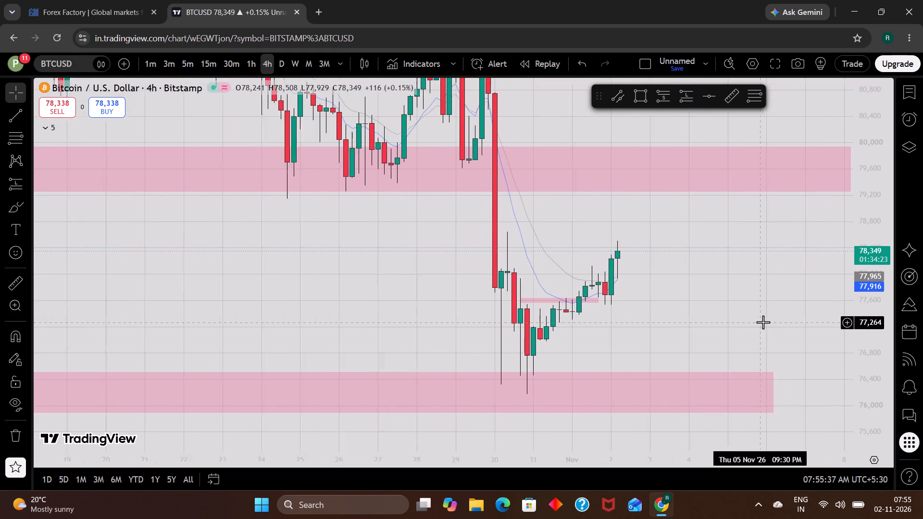
pyautogui.scroll(-3, 862, 328)
pyautogui.scroll(1, 772, 308)
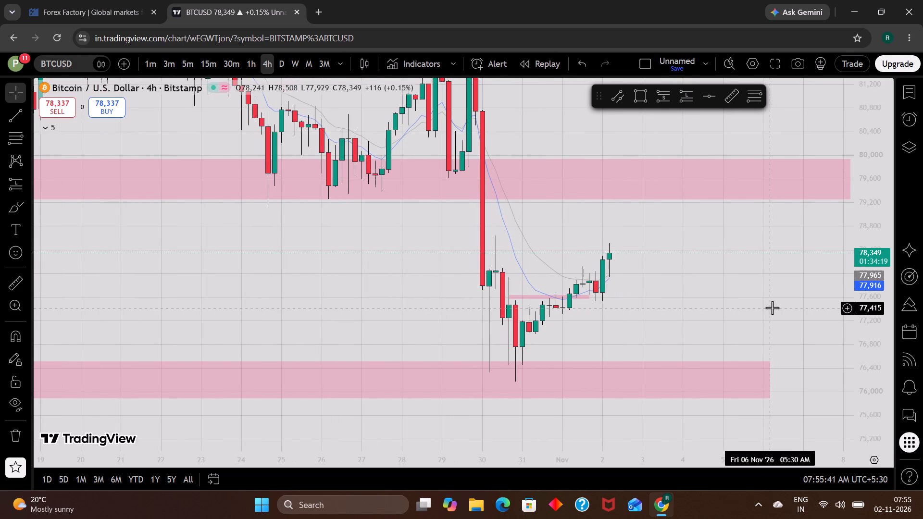
pyautogui.scroll(-1, 877, 328)
pyautogui.scroll(1, 746, 304)
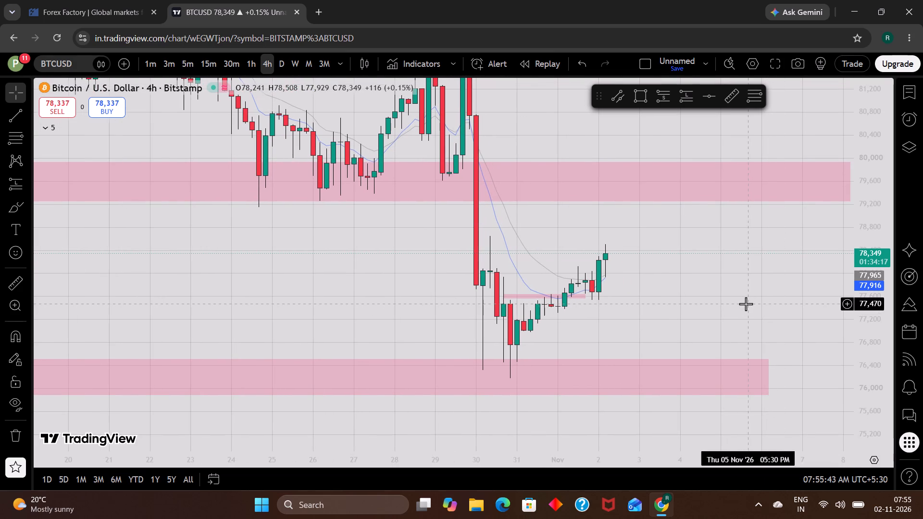
pyautogui.scroll(1, 717, 293)
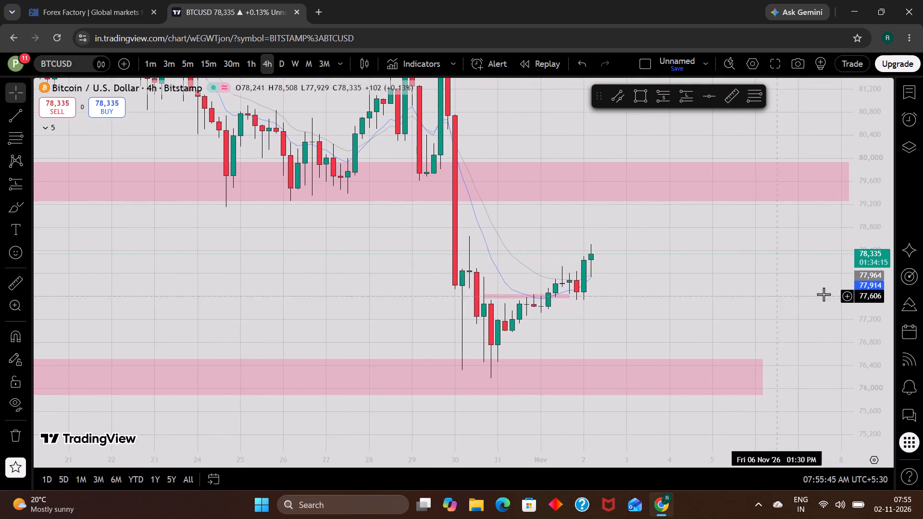
pyautogui.scroll(1, 870, 289)
pyautogui.click(731, 288)
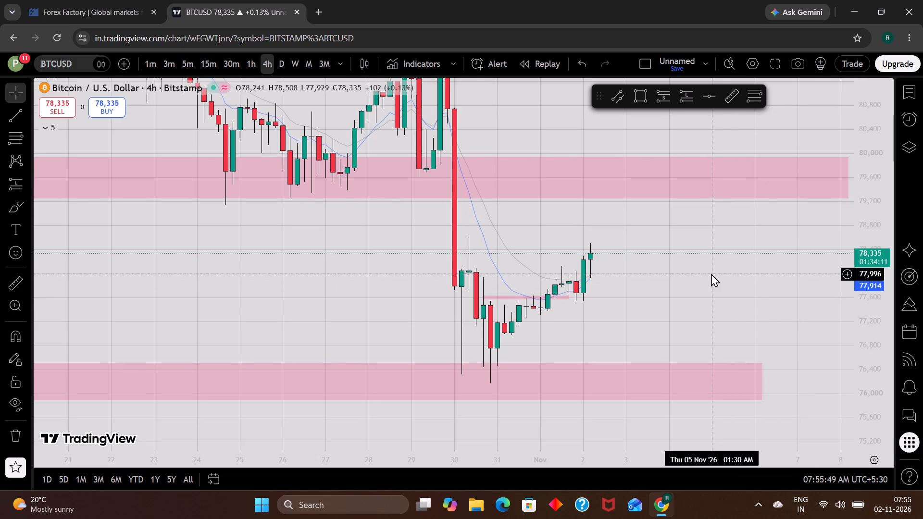
pyautogui.scroll(1, 711, 273)
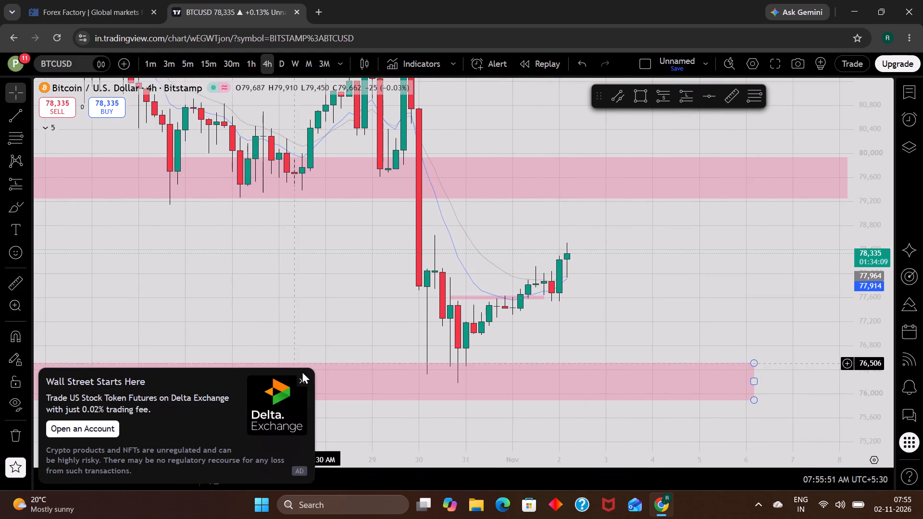
# Close the Delta Exchange advertisement covering the BTCUSD chart.
pyautogui.click(299, 381)
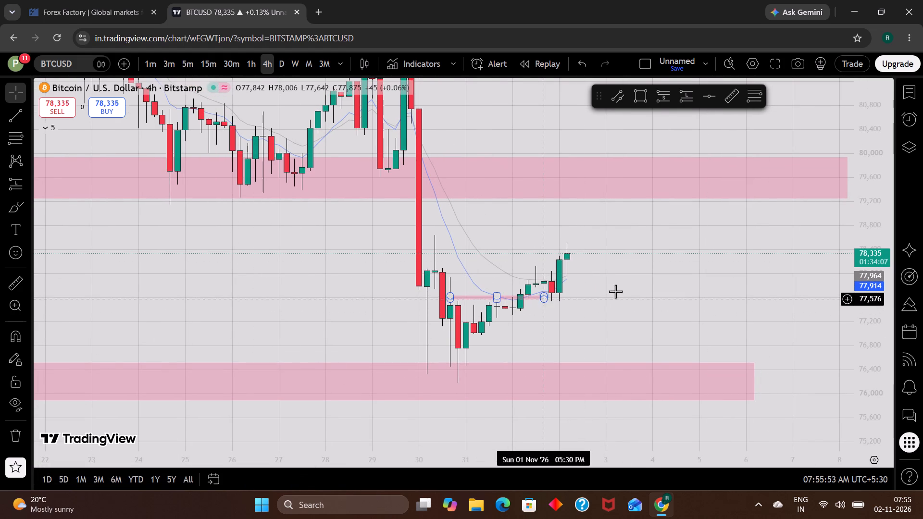
pyautogui.click(692, 289)
pyautogui.scroll(-2, 692, 289)
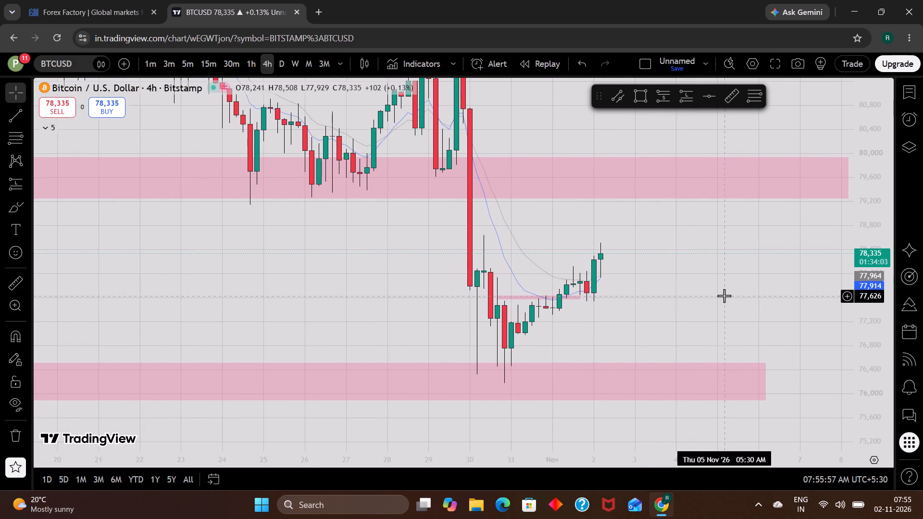
# Switch the BTCUSD chart to the daily timeframe.
pyautogui.click(283, 61)
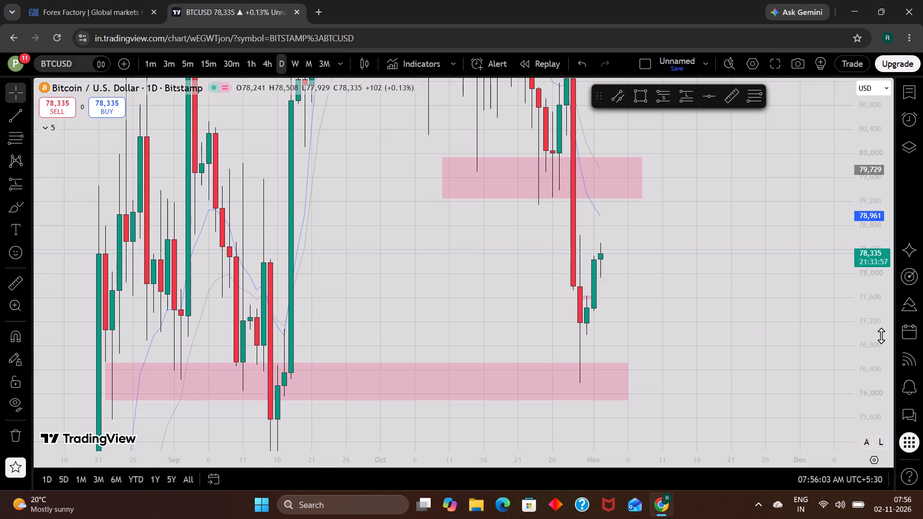
# Examine the daily BTCUSD candles from August to November against the two pink zones and the rising trendline.
pyautogui.scroll(-4, 881, 335)
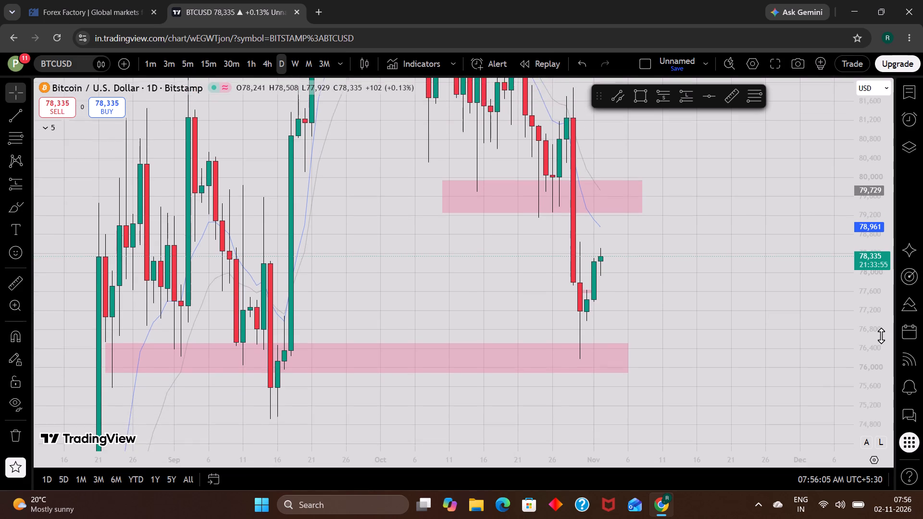
pyautogui.scroll(-5, 881, 335)
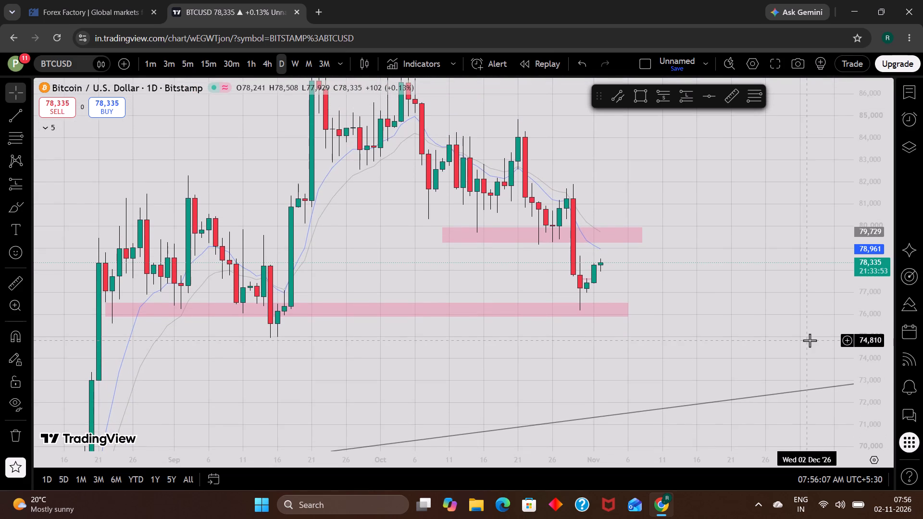
pyautogui.scroll(-1, 810, 340)
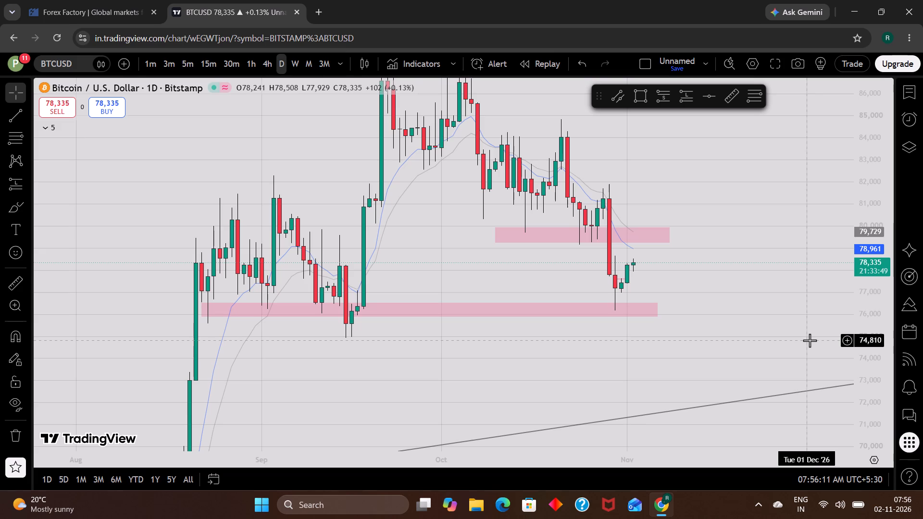
pyautogui.scroll(-2, 810, 340)
pyautogui.scroll(2, 810, 340)
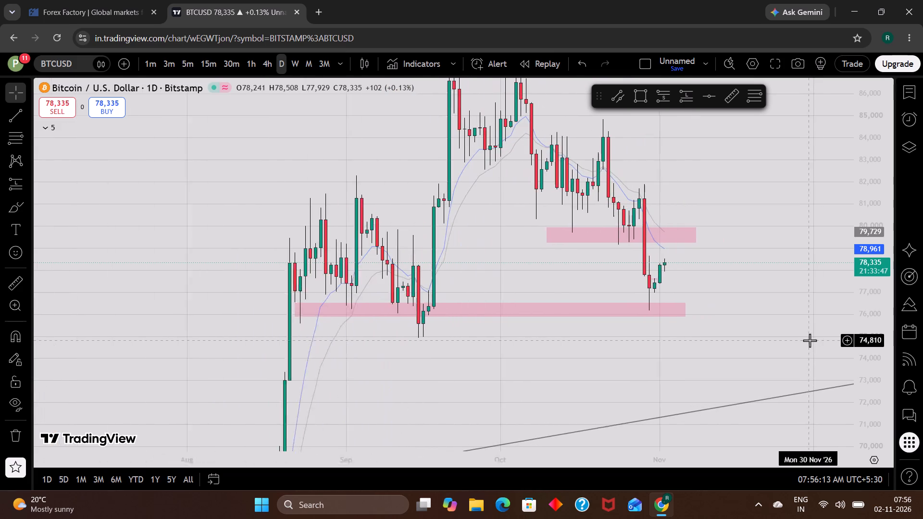
pyautogui.scroll(-6, 875, 347)
pyautogui.scroll(-1, 748, 290)
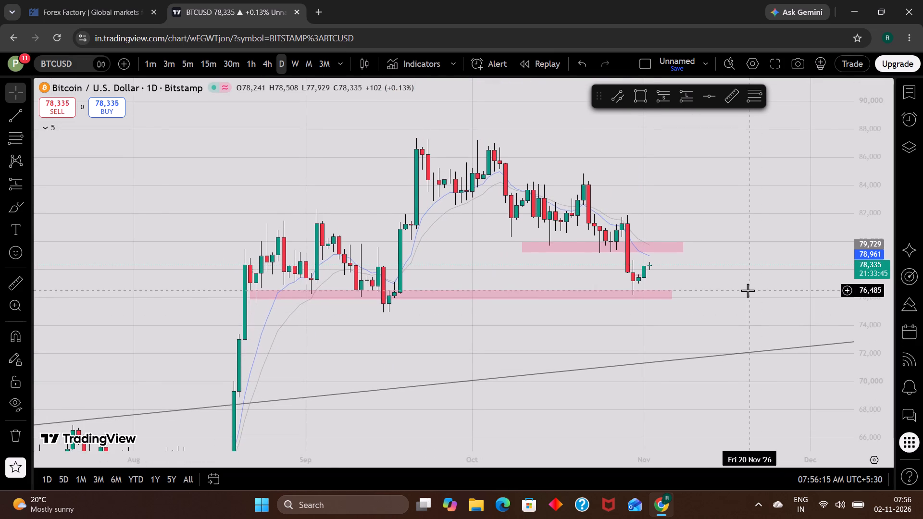
pyautogui.scroll(-1, 748, 290)
pyautogui.scroll(6, 873, 315)
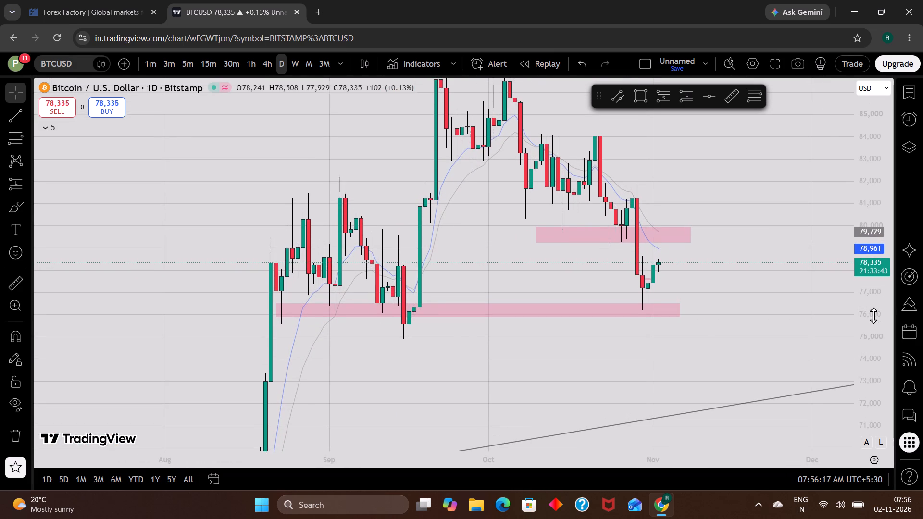
pyautogui.scroll(-1, 803, 333)
pyautogui.scroll(2, 803, 333)
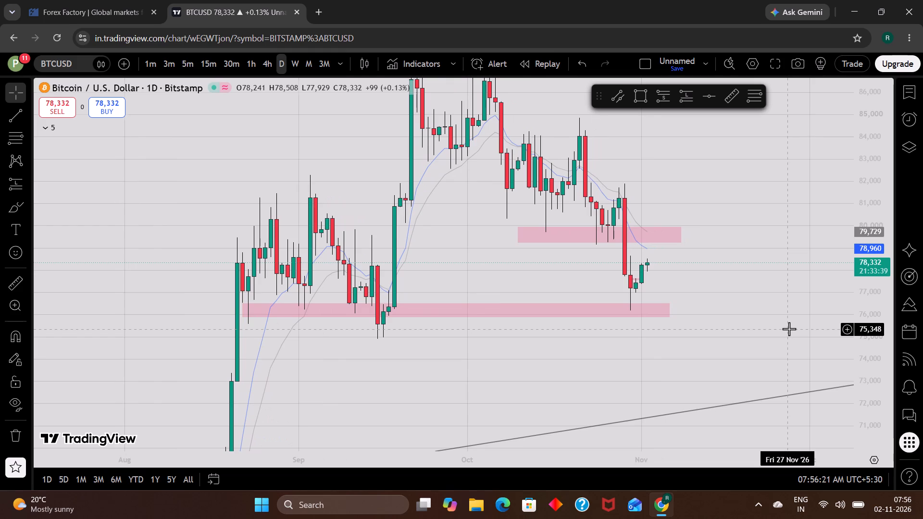
# Check the daily XAUUSD chart and return to BTCUSD.
pyautogui.press('Down')
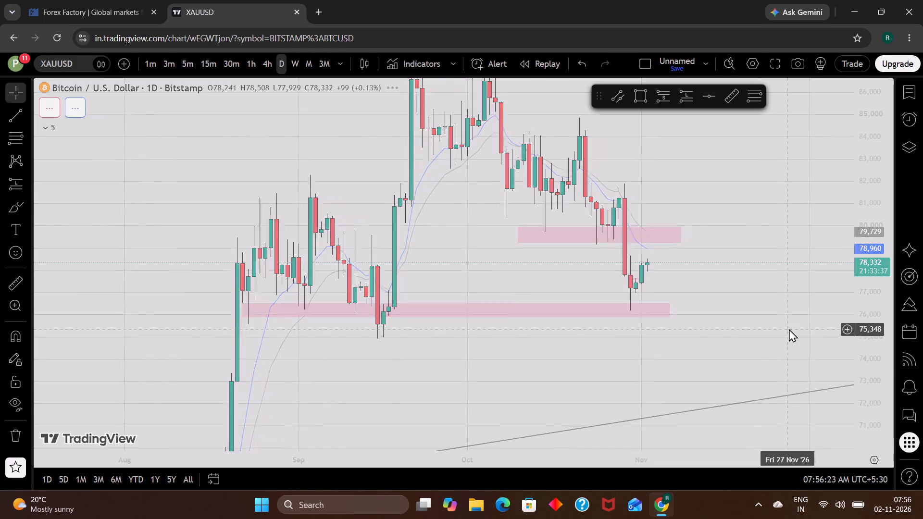
pyautogui.moveTo(789, 329); pyautogui.dragTo(785, 287)
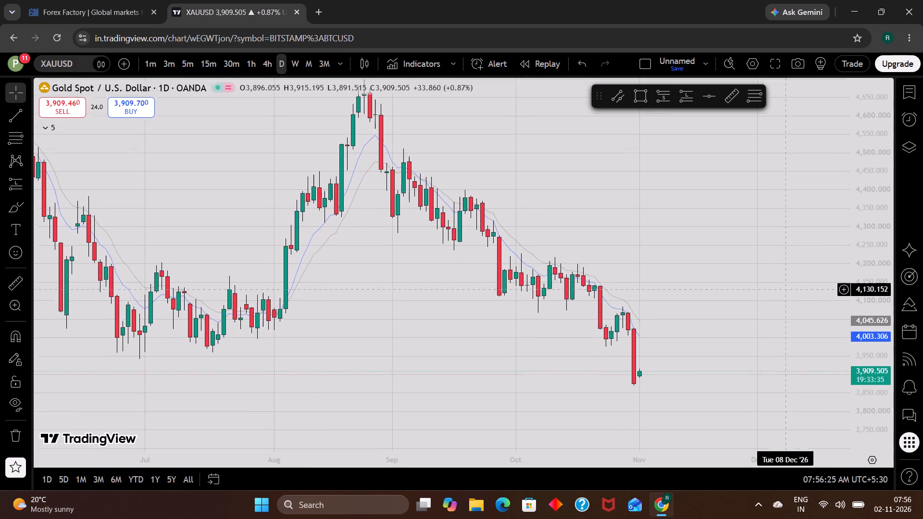
pyautogui.moveTo(785, 287); pyautogui.dragTo(783, 286)
pyautogui.press('Up')
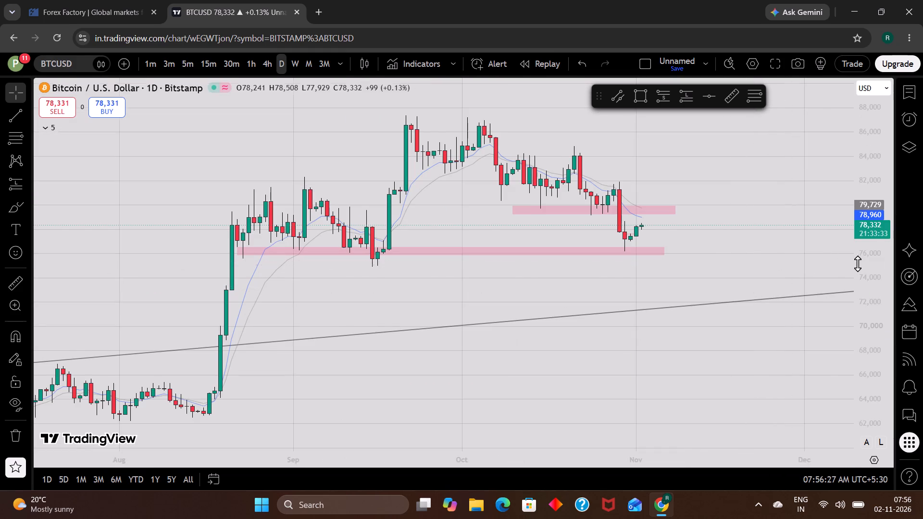
# Examine the latest daily BTCUSD candles between the two pink zones and their position relative to the moving averages.
pyautogui.scroll(5, 860, 263)
pyautogui.moveTo(747, 206); pyautogui.dragTo(750, 258)
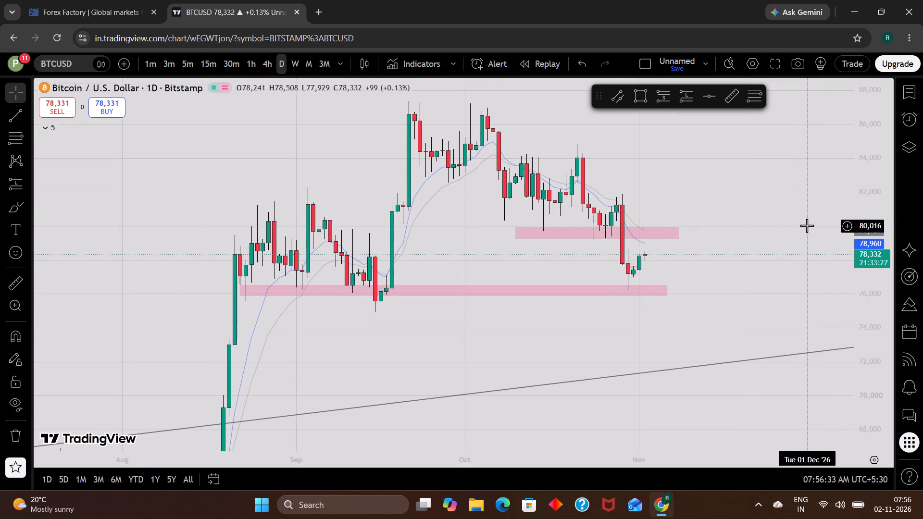
pyautogui.scroll(1, 807, 225)
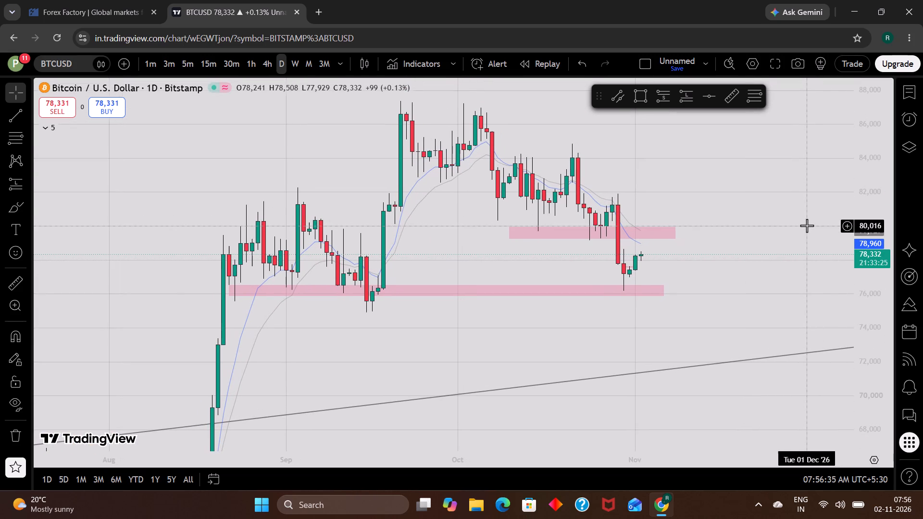
pyautogui.scroll(1, 807, 225)
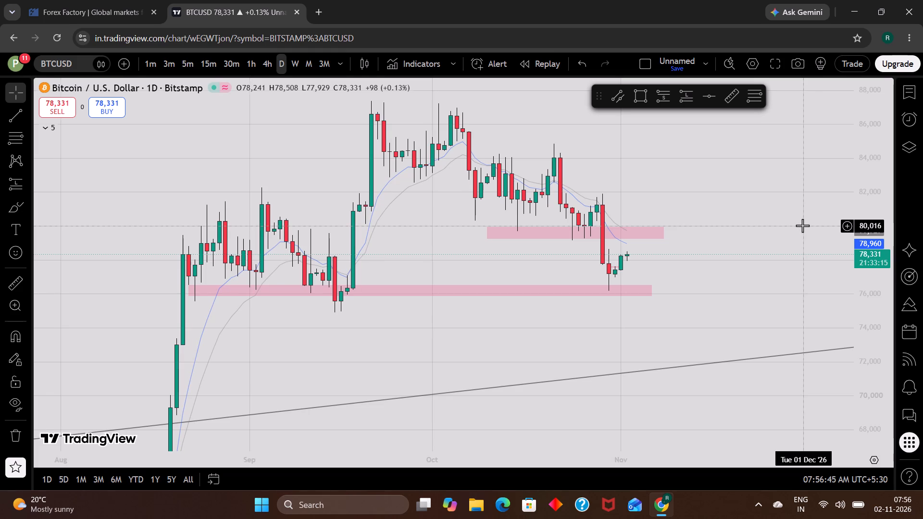
pyautogui.scroll(1, 875, 257)
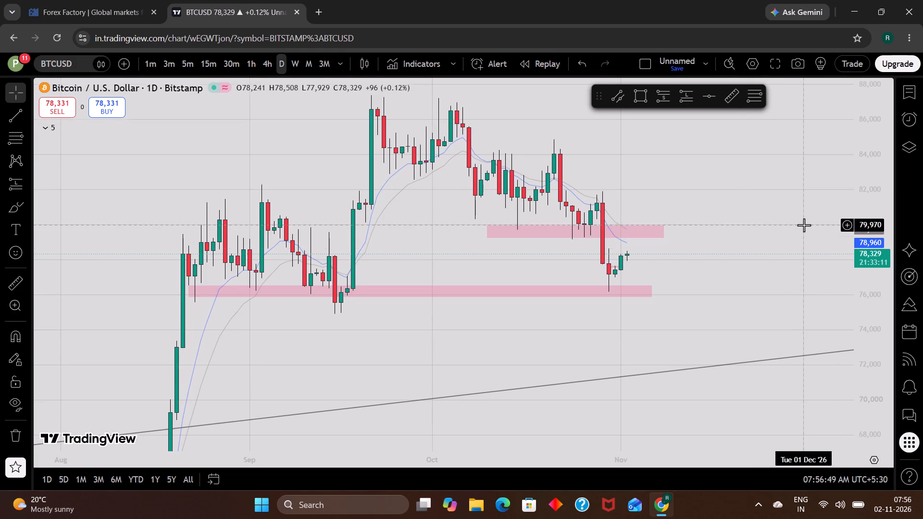
pyautogui.scroll(1, 730, 257)
pyautogui.scroll(2, 879, 273)
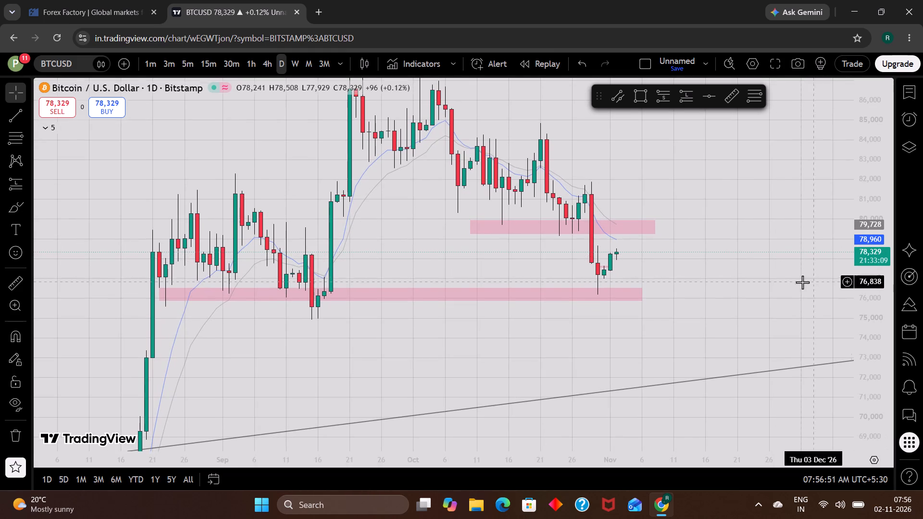
# Switch the BTCUSD chart to the 4-hour timeframe and examine the latest candles between the two pink zones.
pyautogui.scroll(1, 796, 282)
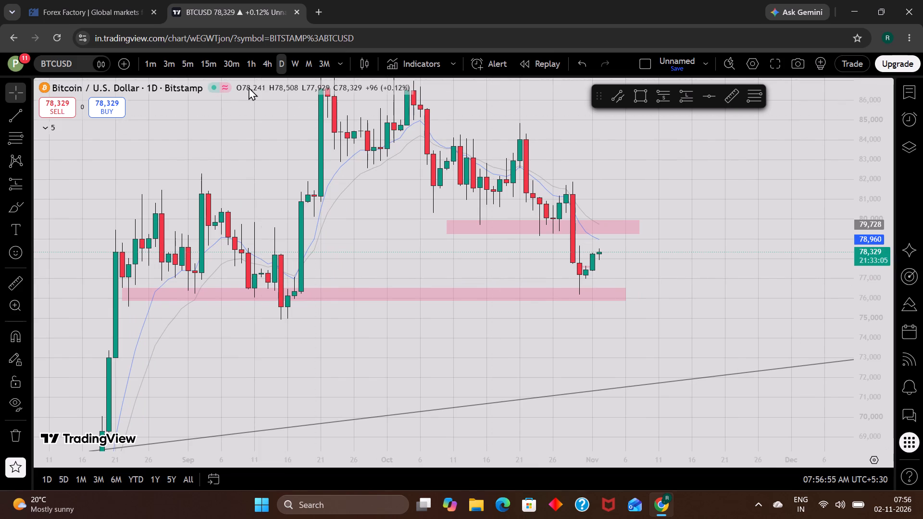
pyautogui.scroll(-4, 680, 273)
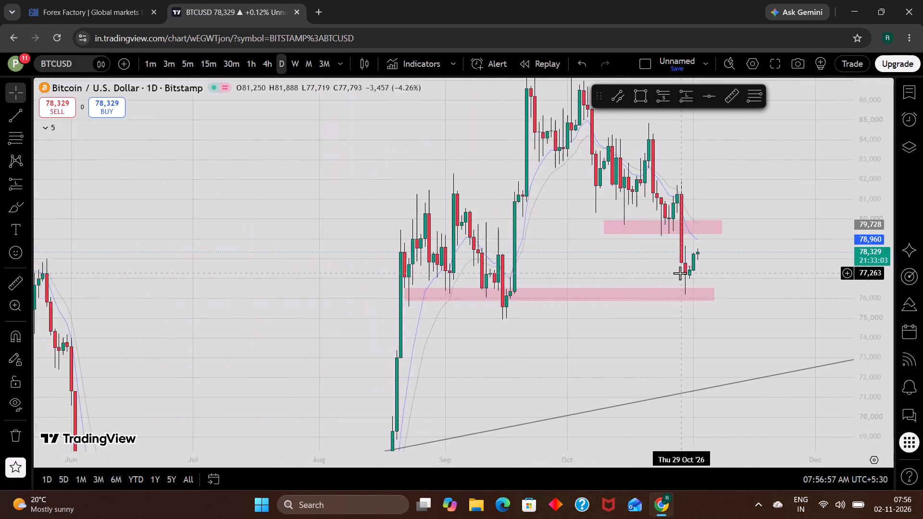
pyautogui.scroll(2, 599, 250)
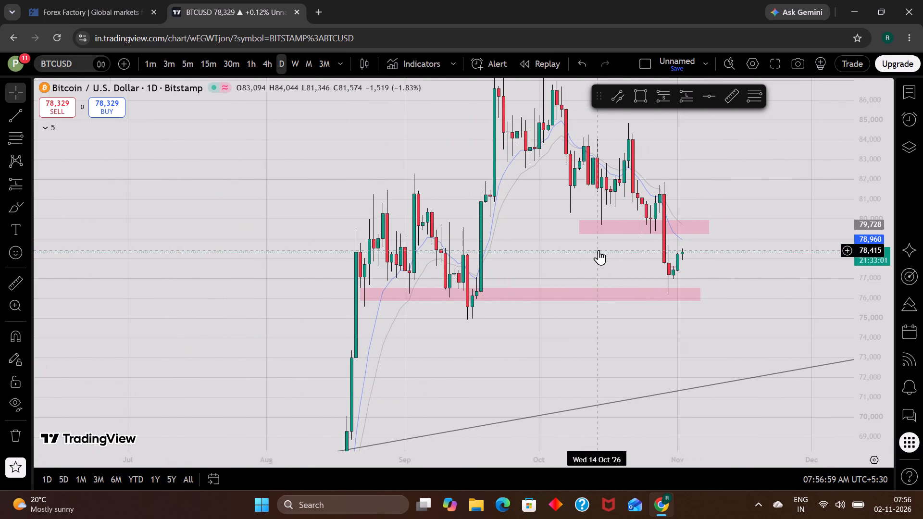
pyautogui.scroll(2, 599, 250)
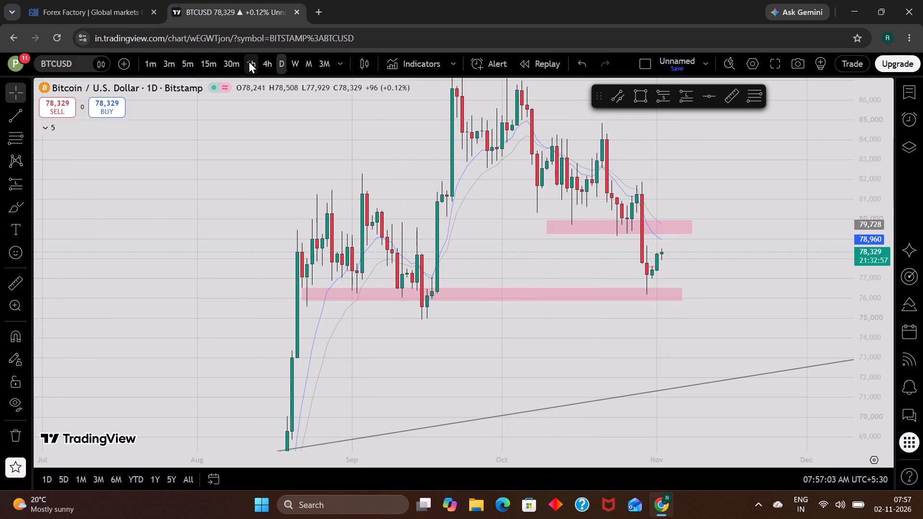
pyautogui.click(263, 63)
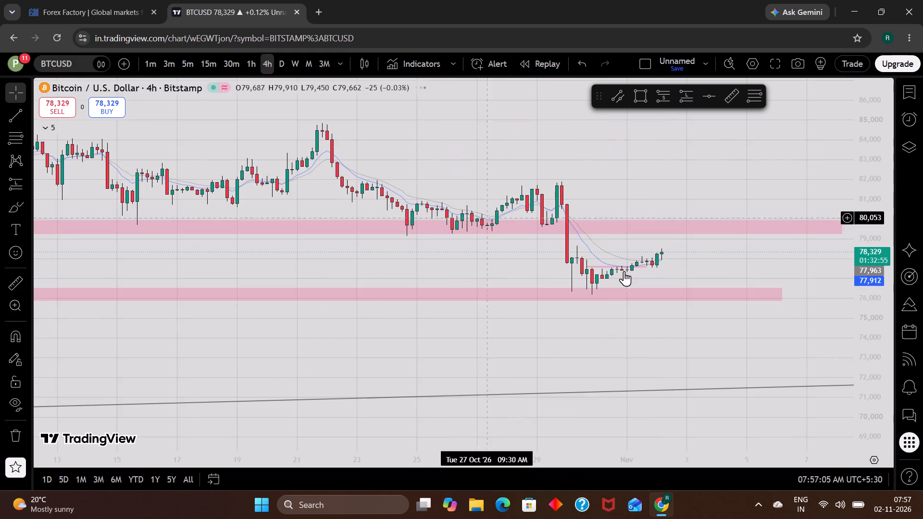
pyautogui.scroll(5, 872, 296)
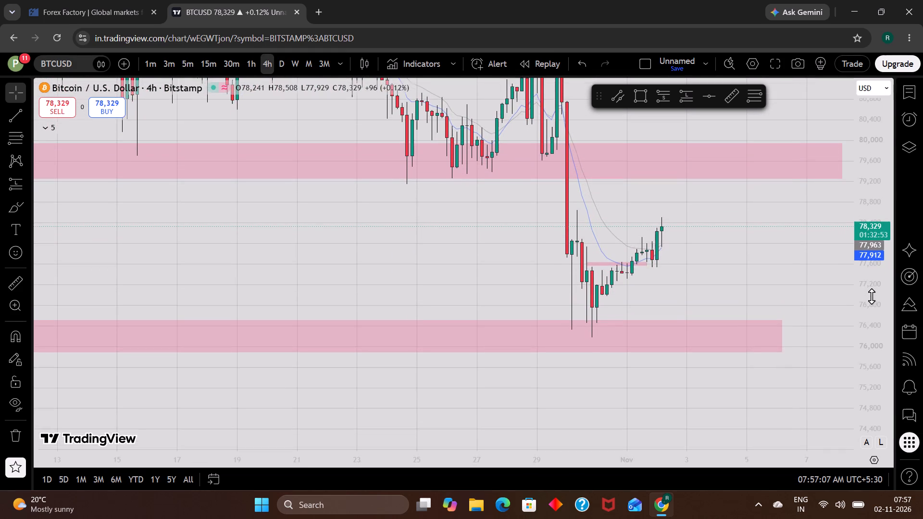
pyautogui.scroll(2, 748, 265)
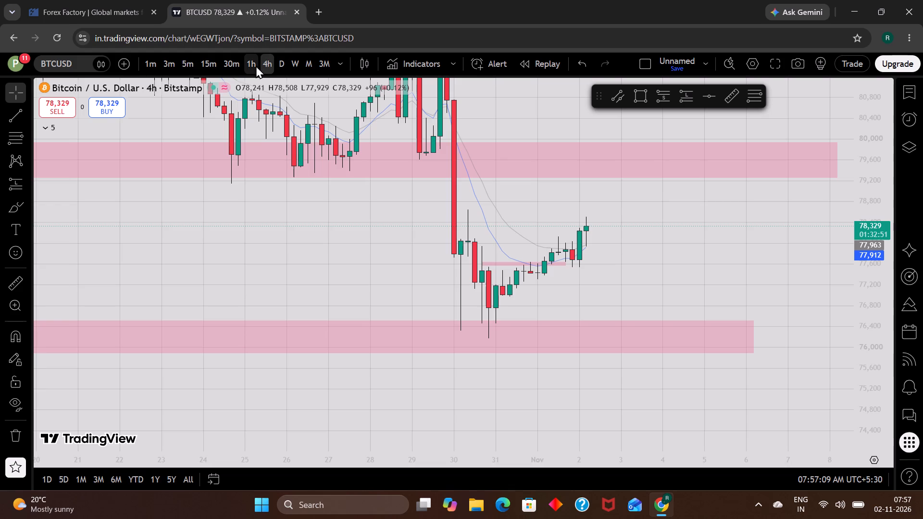
# On the 1-hour BTCUSD chart, extend the small pink zone to about 2 November 10:30 AM and raise its top to about 77,675.
pyautogui.click(253, 64)
pyautogui.scroll(-3, 699, 253)
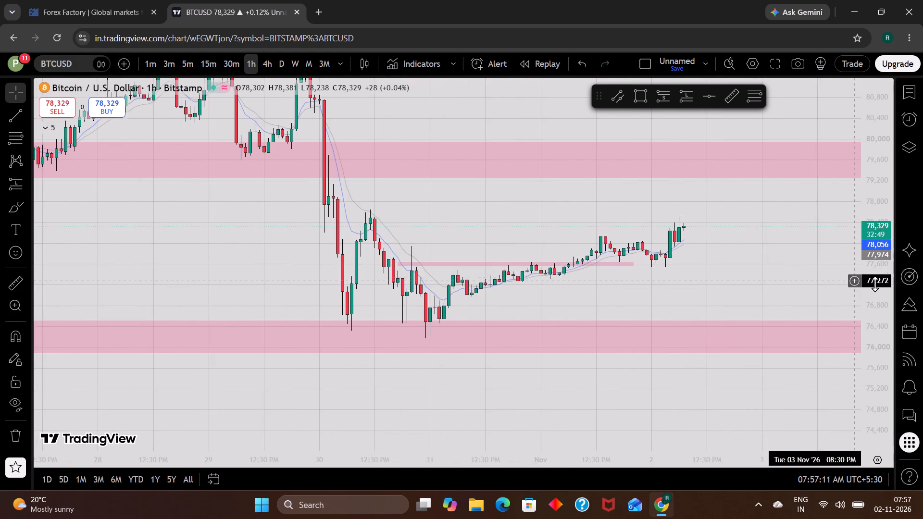
pyautogui.scroll(8, 876, 284)
pyautogui.moveTo(770, 259); pyautogui.dragTo(755, 293)
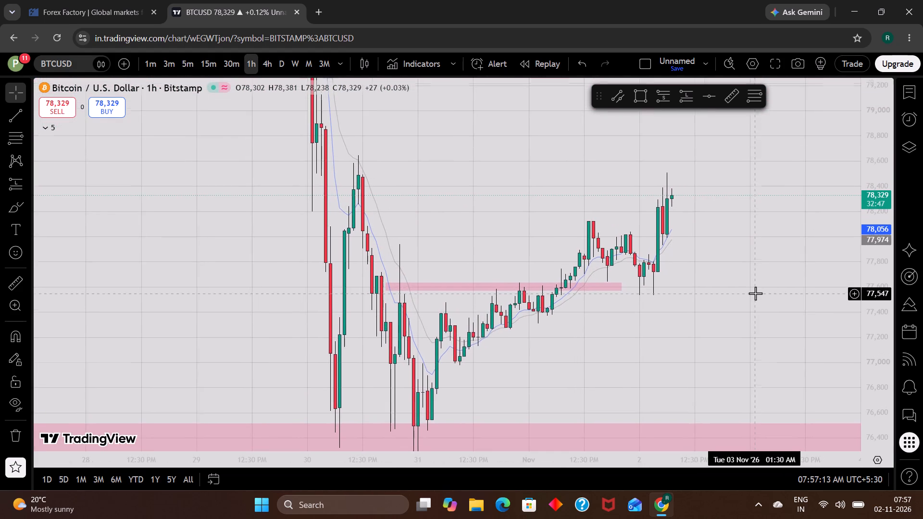
pyautogui.scroll(1, 755, 293)
pyautogui.moveTo(755, 293); pyautogui.dragTo(747, 301)
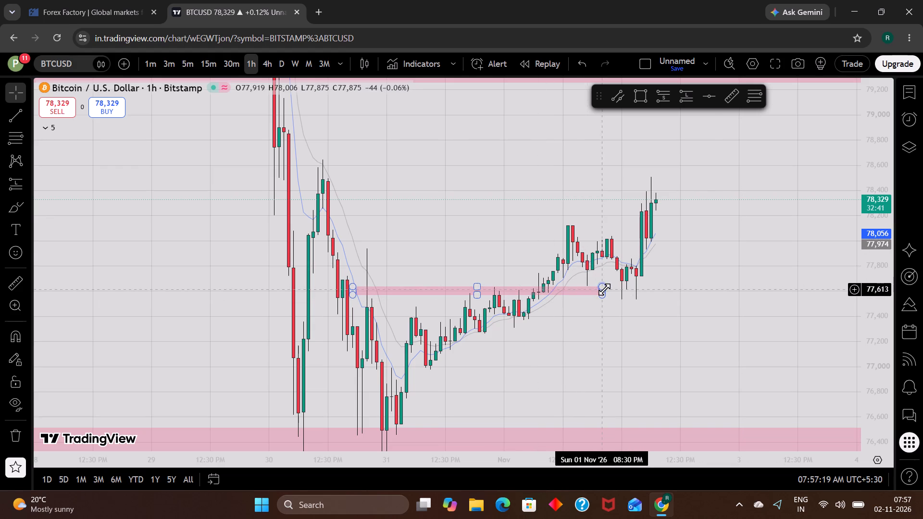
pyautogui.moveTo(599, 288); pyautogui.dragTo(668, 281)
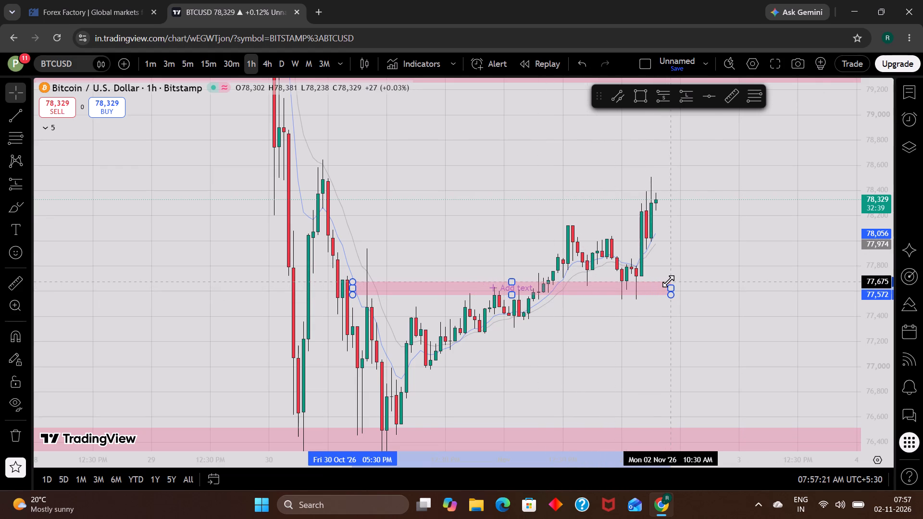
pyautogui.moveTo(668, 281); pyautogui.dragTo(667, 281)
pyautogui.click(667, 281)
pyautogui.click(717, 322)
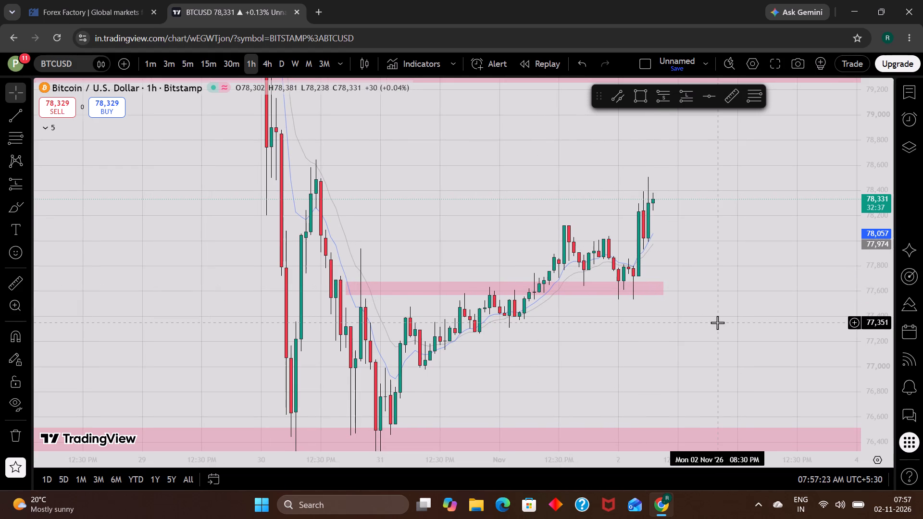
# Return BTCUSD to the 4-hour timeframe and examine the latest candles against the pink zones.
pyautogui.scroll(-1, 717, 322)
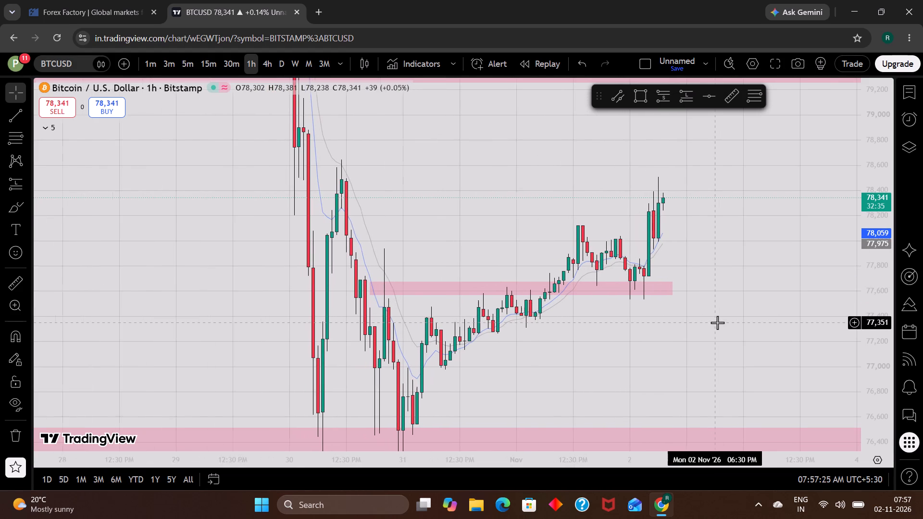
pyautogui.scroll(1, 717, 322)
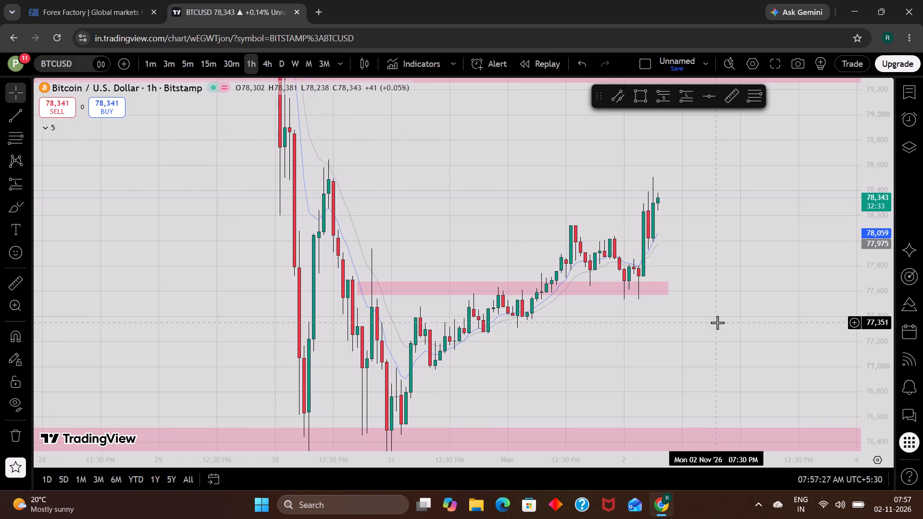
pyautogui.scroll(1, 717, 322)
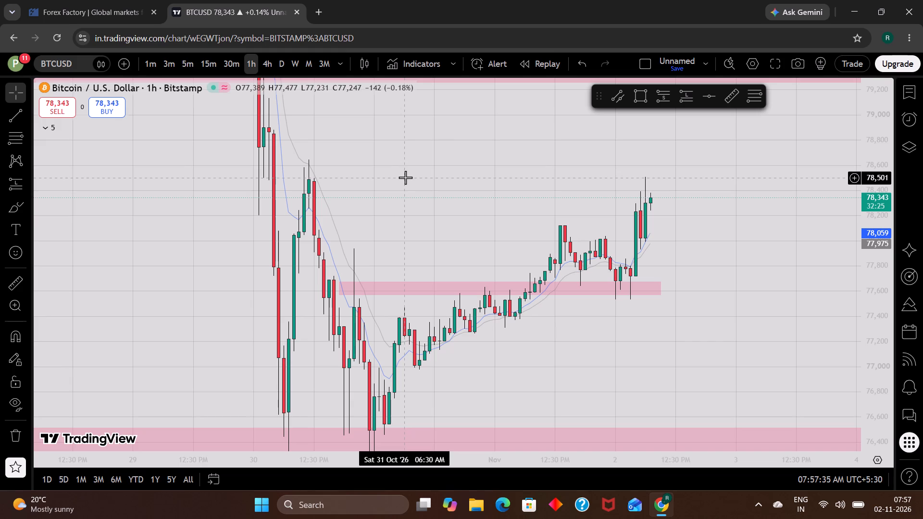
pyautogui.click(263, 62)
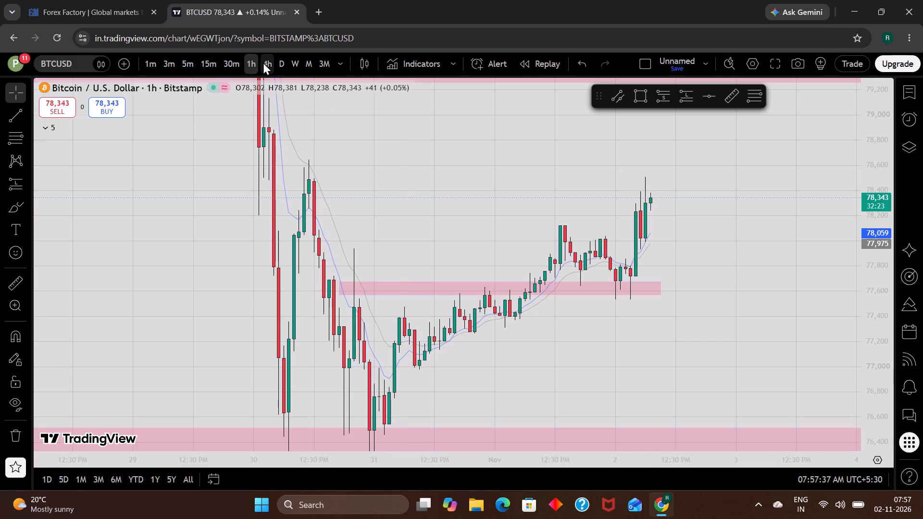
pyautogui.scroll(-9, 870, 321)
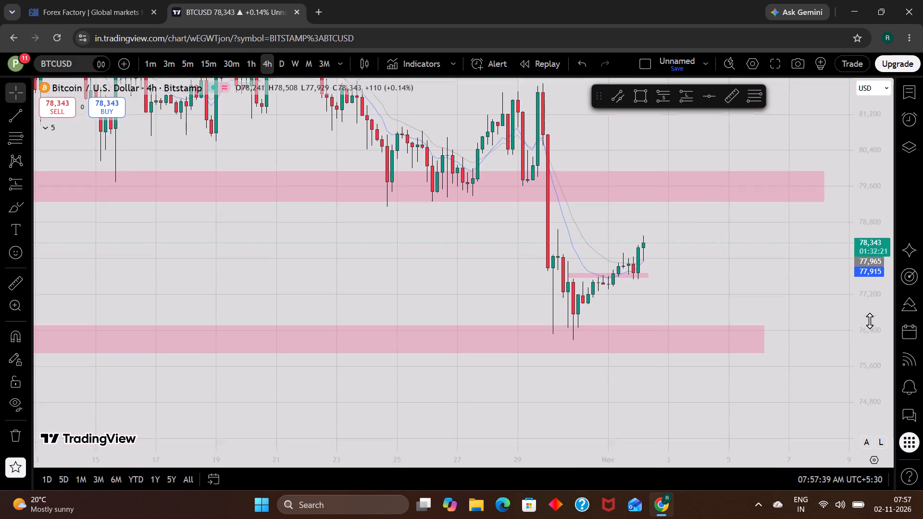
pyautogui.scroll(1, 764, 261)
# Check the 4-hour XAUUSD chart, then examine the 4-hour AUDUSD candles around the two pink zones.
pyautogui.press('Down')
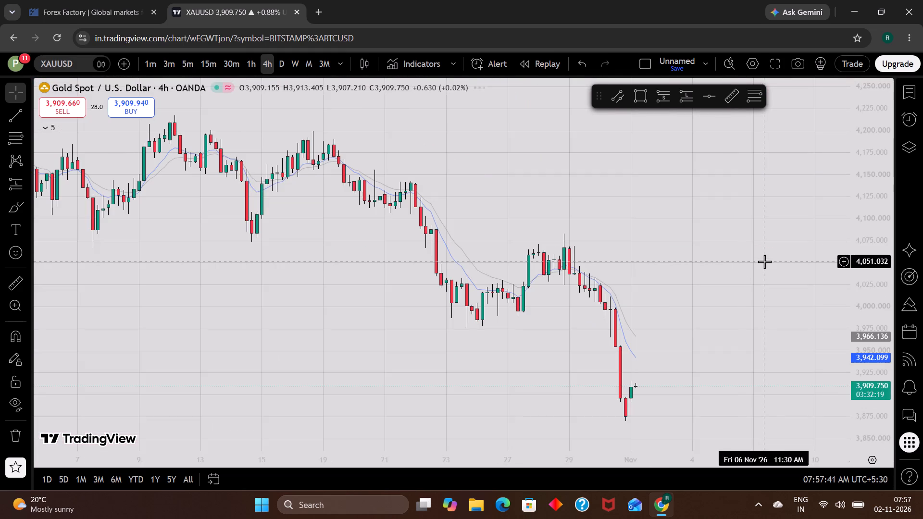
pyautogui.press('Down')
pyautogui.moveTo(744, 271); pyautogui.dragTo(723, 315)
pyautogui.scroll(5, 864, 301)
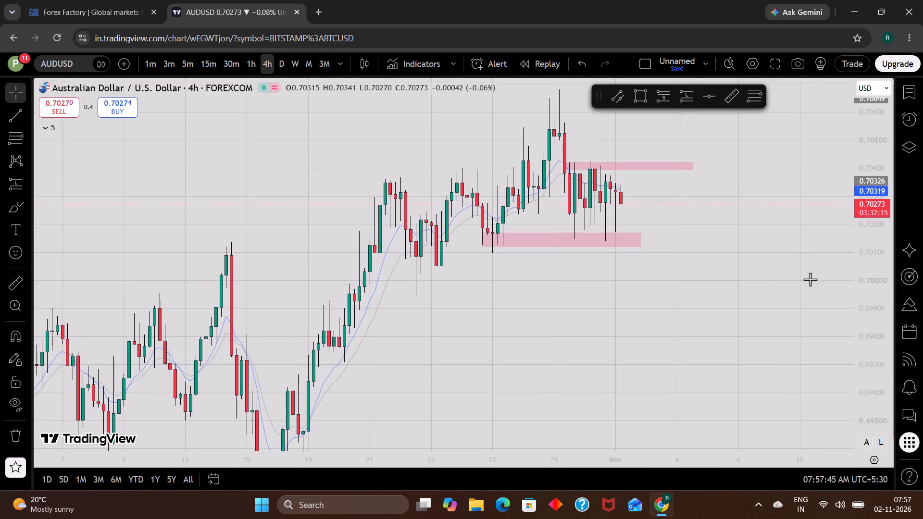
pyautogui.moveTo(738, 250); pyautogui.dragTo(723, 278)
# On the 1-hour AUDUSD chart, shorten the upper pink zone so it ends early on 3 November.
pyautogui.click(248, 58)
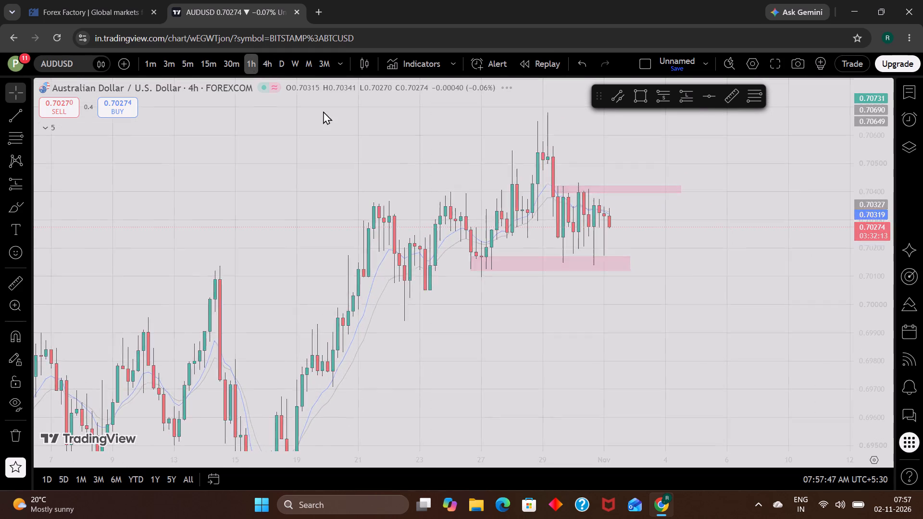
pyautogui.moveTo(727, 229); pyautogui.dragTo(650, 296)
pyautogui.scroll(-1, 650, 296)
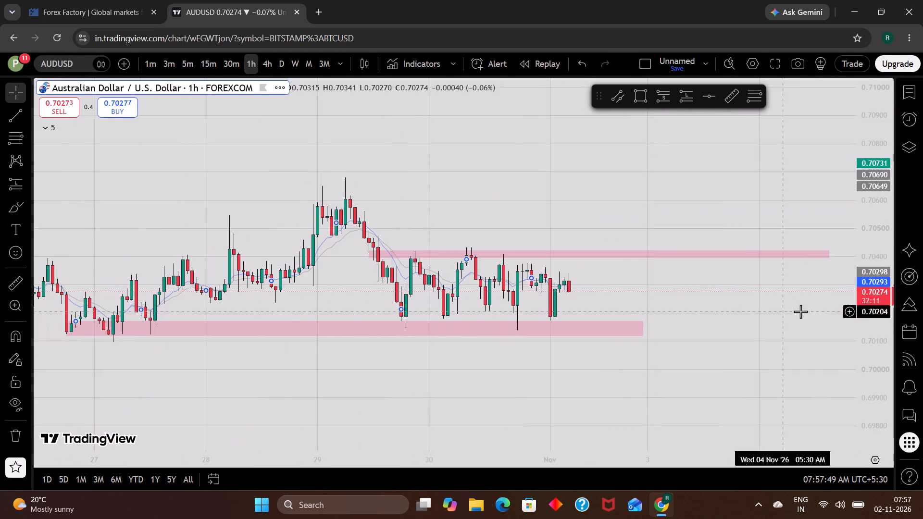
pyautogui.scroll(10, 872, 311)
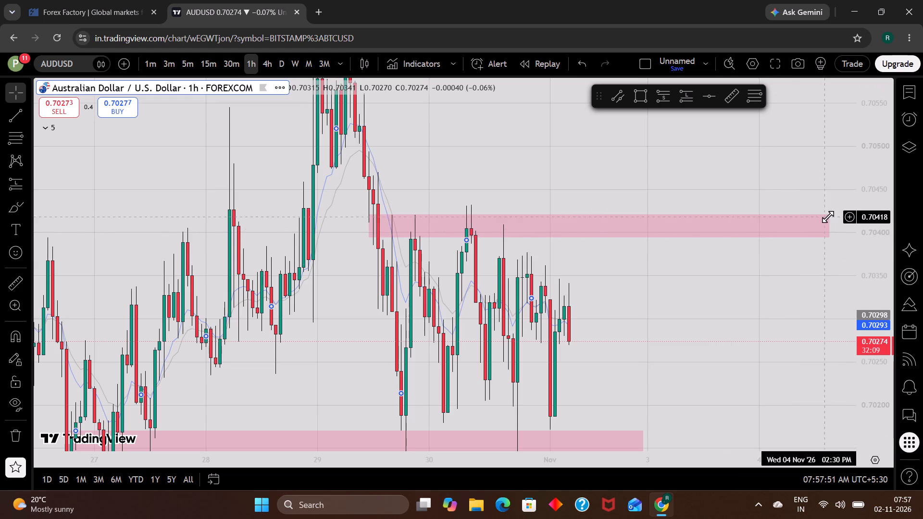
pyautogui.click(826, 222)
pyautogui.moveTo(829, 224); pyautogui.dragTo(727, 219)
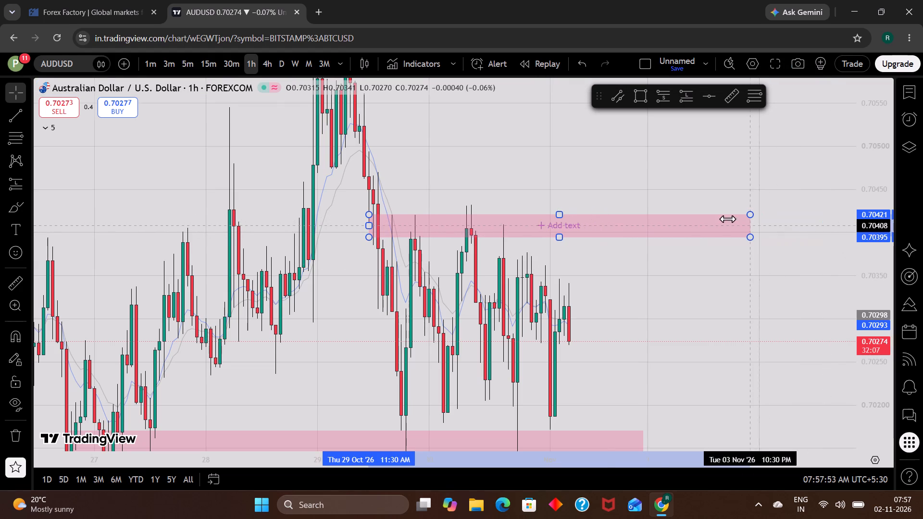
pyautogui.moveTo(727, 219); pyautogui.dragTo(661, 210)
pyautogui.click(747, 401)
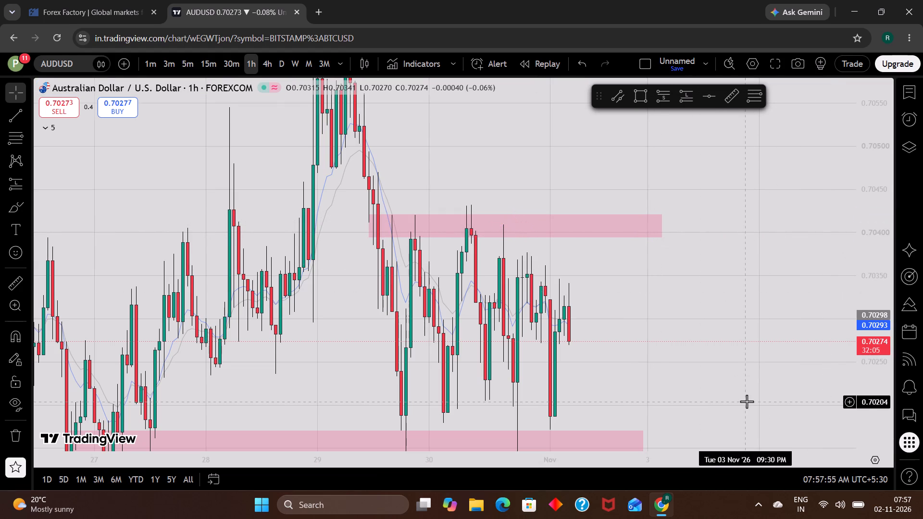
pyautogui.scroll(-9, 869, 397)
pyautogui.scroll(-2, 784, 351)
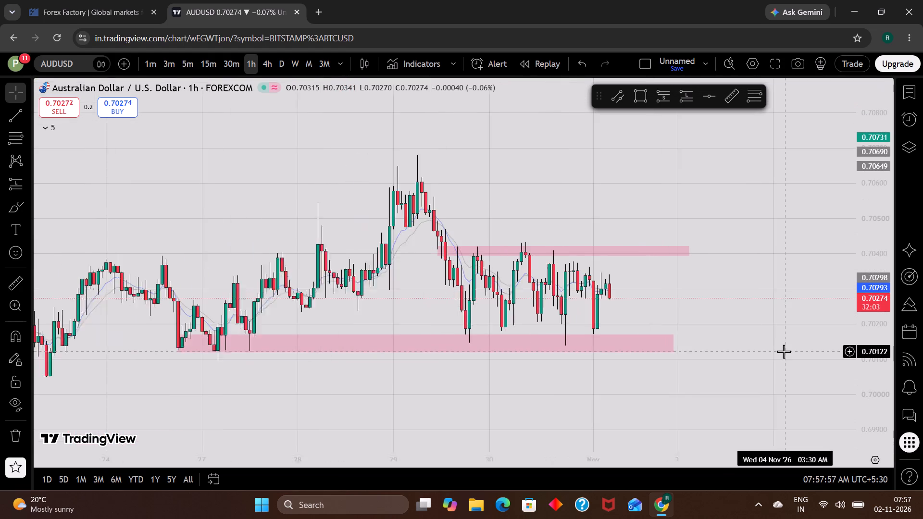
# Return to BTCUSD on the 4-hour timeframe and examine the latest candles between the two large pink zones.
pyautogui.press('Up')
pyautogui.press('Up')
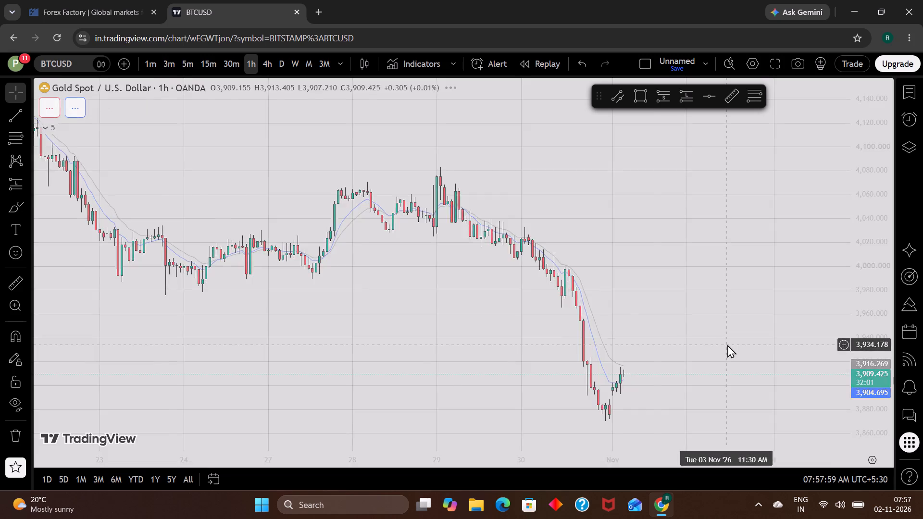
pyautogui.click(269, 62)
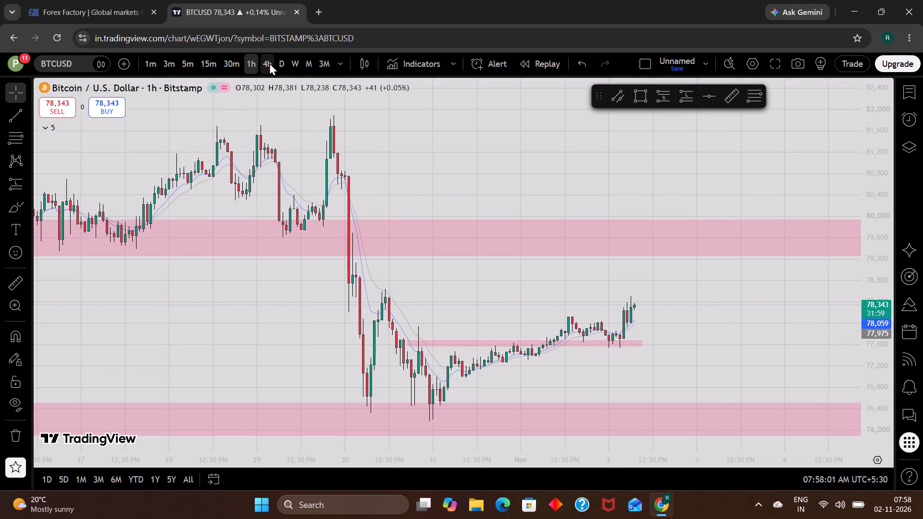
pyautogui.scroll(2, 694, 323)
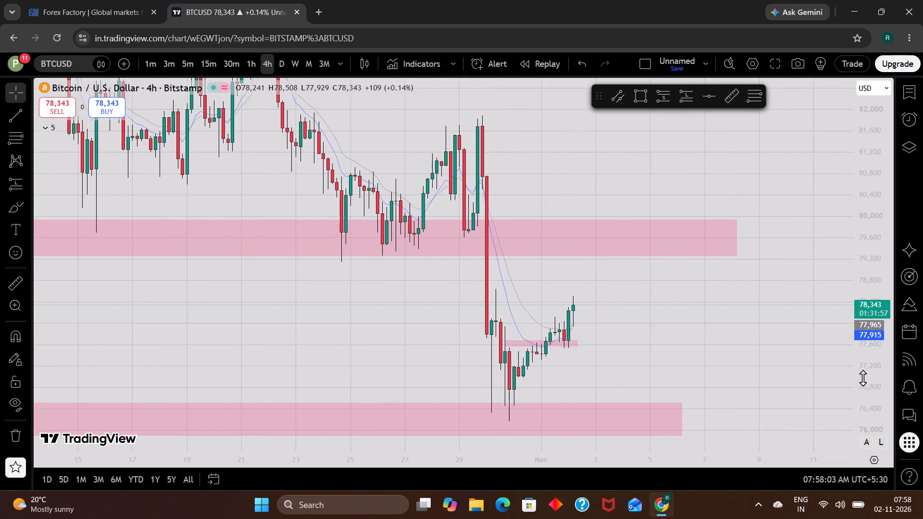
pyautogui.scroll(-2, 869, 374)
pyautogui.scroll(1, 713, 340)
pyautogui.moveTo(713, 340); pyautogui.dragTo(719, 324)
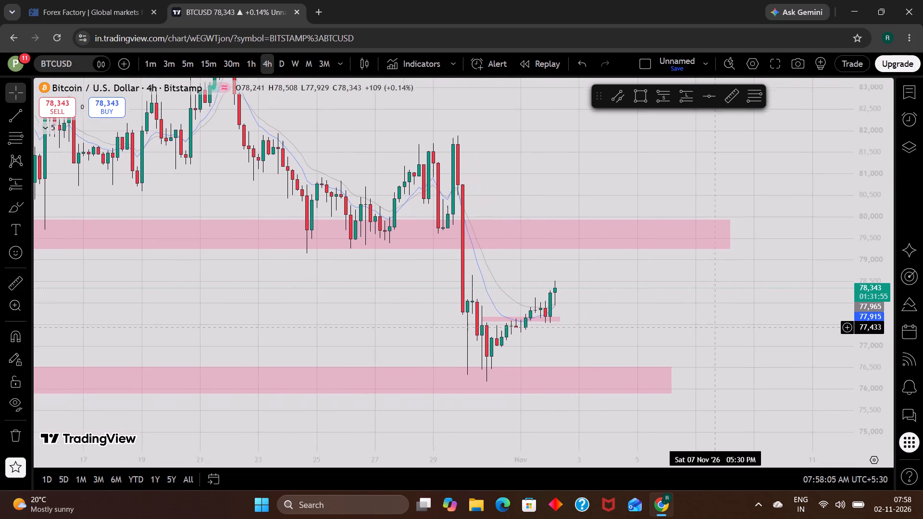
pyautogui.moveTo(719, 324); pyautogui.dragTo(720, 324)
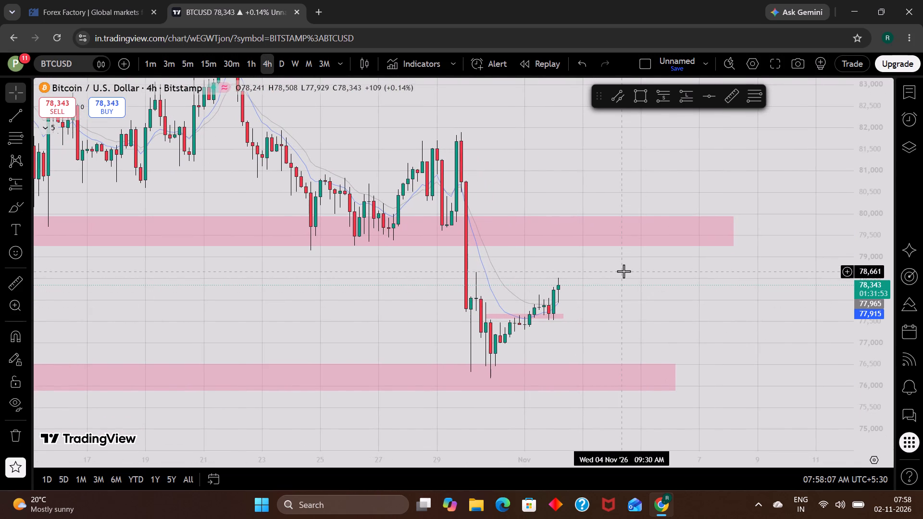
pyautogui.scroll(1, 624, 271)
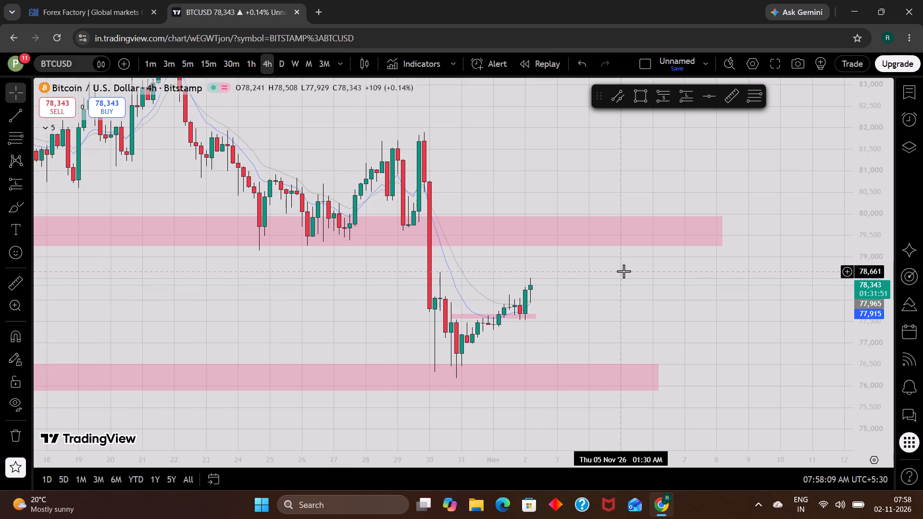
pyautogui.click(690, 99)
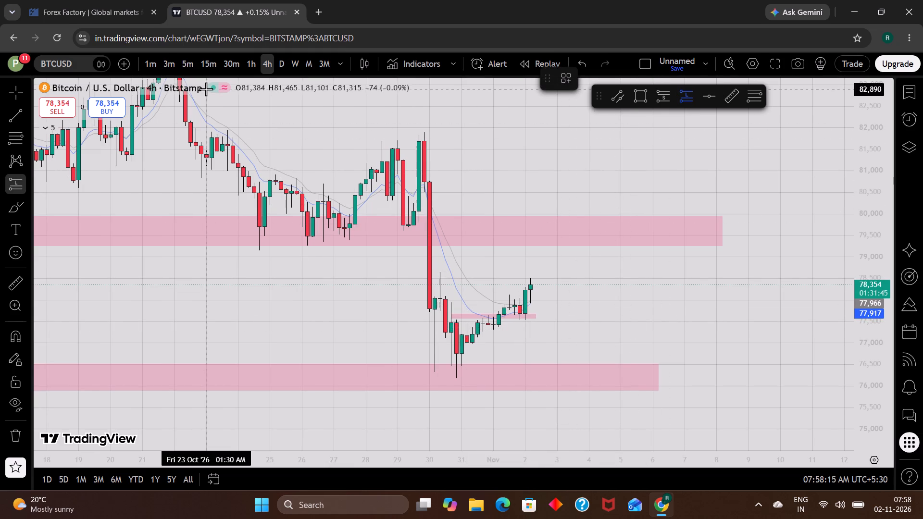
pyautogui.click(13, 85)
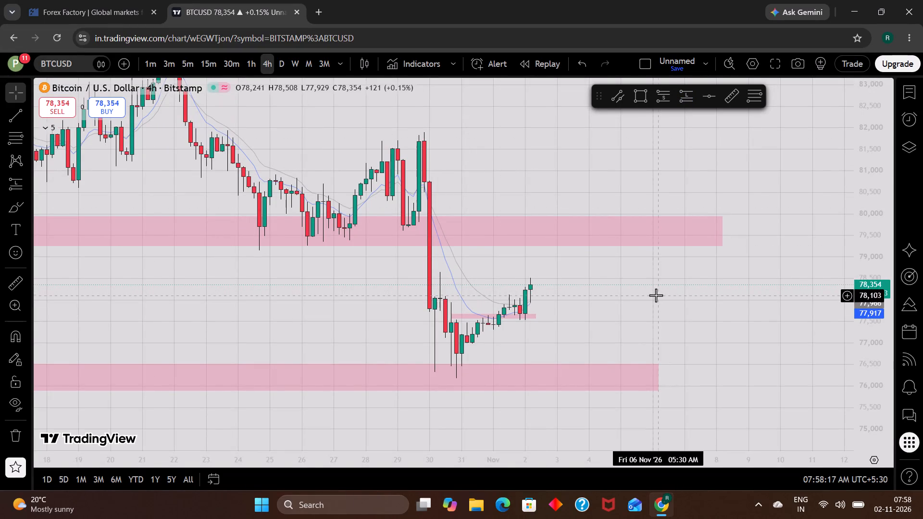
pyautogui.moveTo(656, 295); pyautogui.dragTo(650, 284)
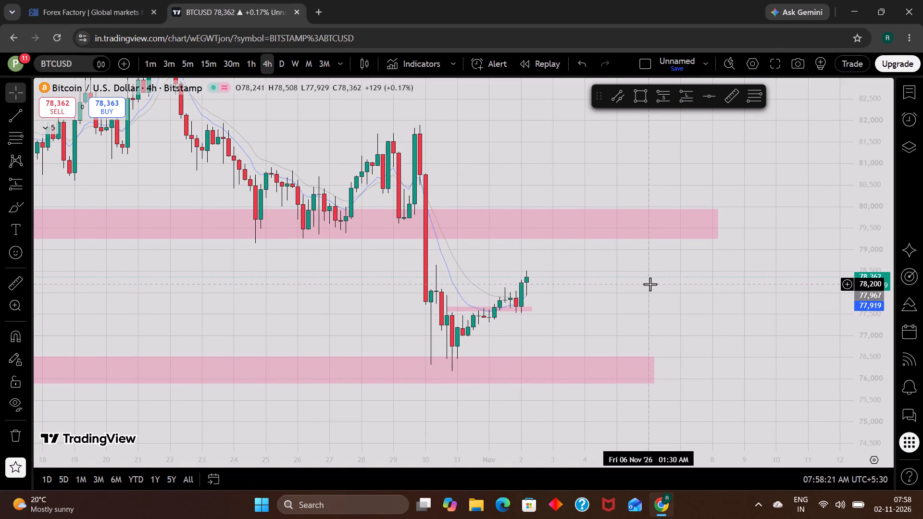
# Switch through XAUUSD to the 4-hour AUDUSD chart and examine the price swings since late September.
pyautogui.press('Down')
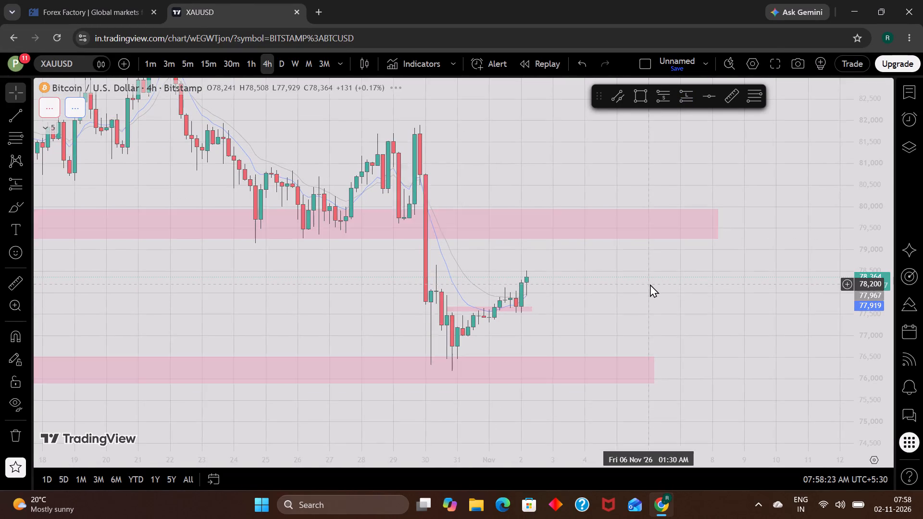
pyautogui.press('Down')
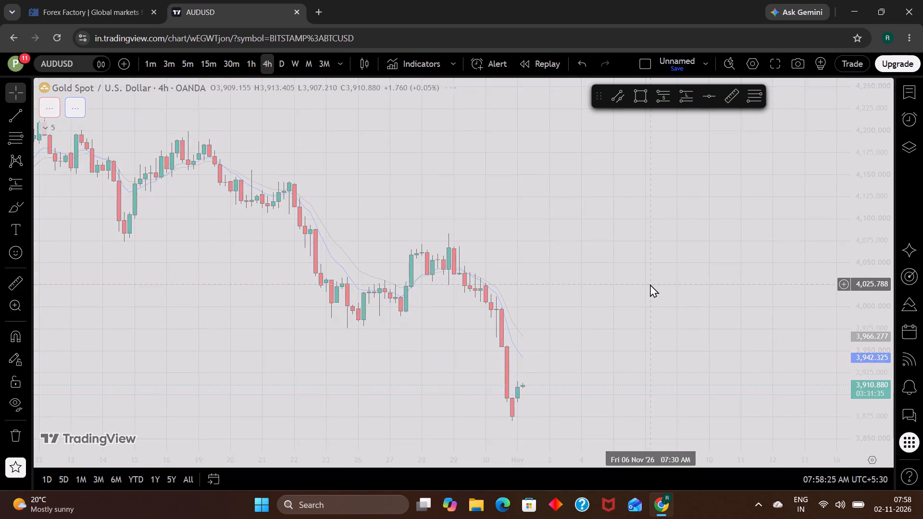
pyautogui.scroll(-3, 650, 284)
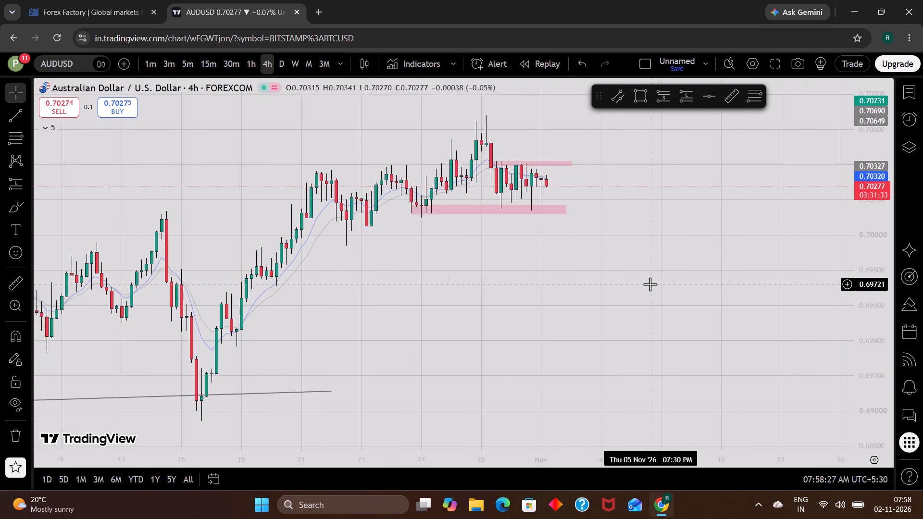
pyautogui.scroll(-2, 650, 284)
pyautogui.moveTo(743, 241); pyautogui.dragTo(701, 318)
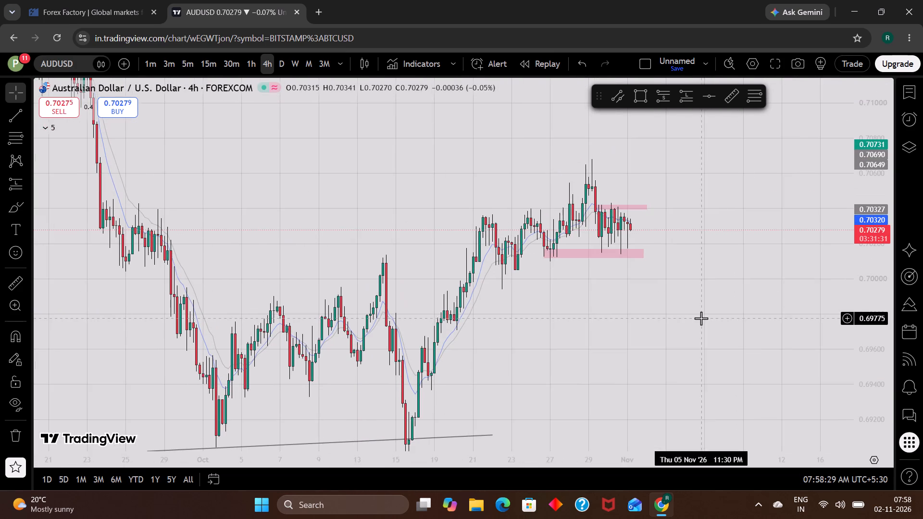
# Switch to Forex Factory and check the high-impact AUD and USD events for 3 November.
pyautogui.click(64, 0)
pyautogui.scroll(1, 573, 298)
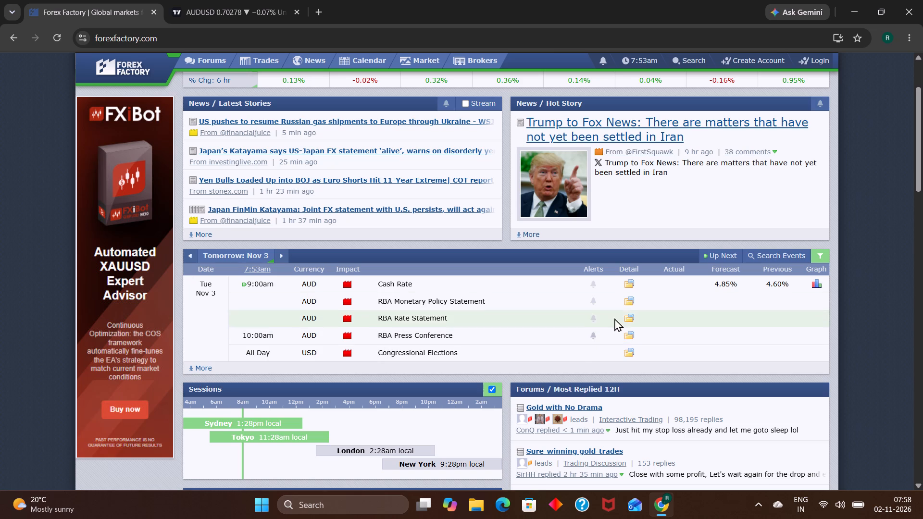
# Return to the 4-hour AUDUSD chart and examine the latest candles between the two pink zones.
pyautogui.click(219, 0)
pyautogui.scroll(2, 746, 339)
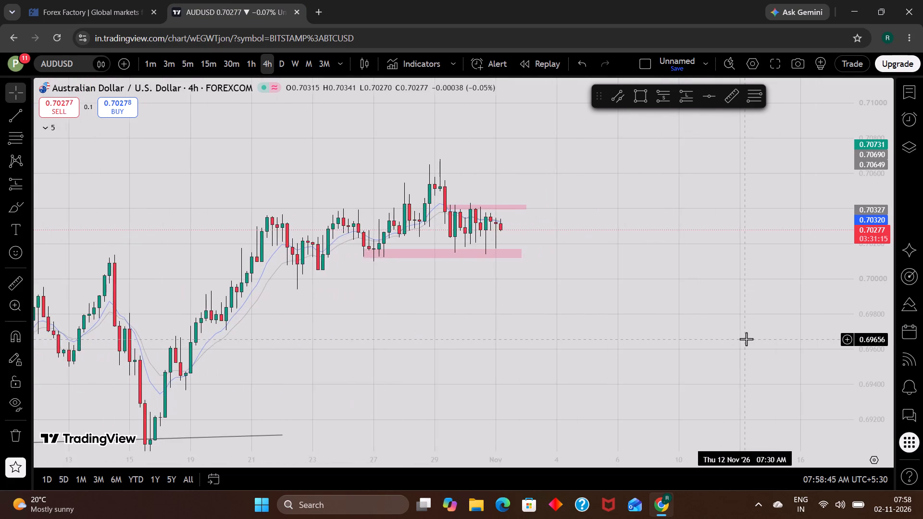
pyautogui.scroll(-3, 746, 339)
pyautogui.moveTo(761, 231); pyautogui.dragTo(741, 301)
pyautogui.scroll(3, 741, 301)
pyautogui.scroll(-2, 741, 301)
pyautogui.scroll(2, 892, 308)
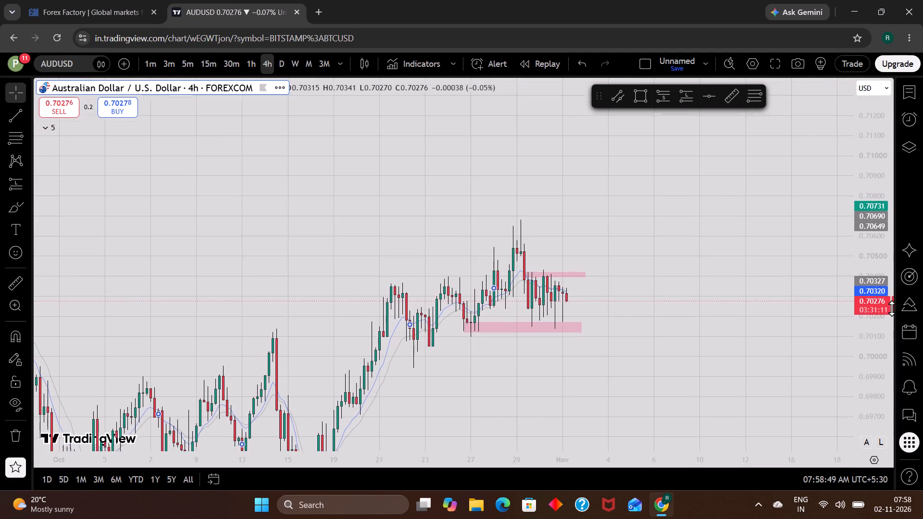
pyautogui.scroll(1, 709, 348)
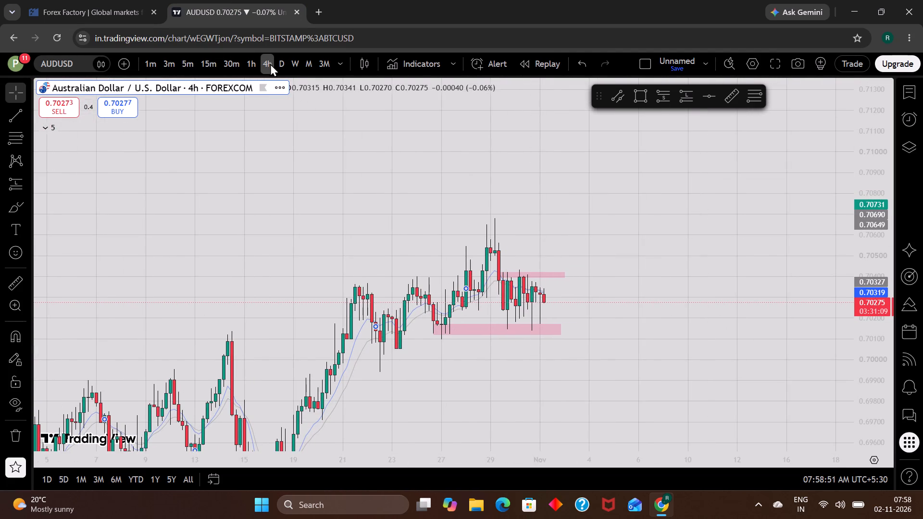
pyautogui.scroll(-1, 607, 303)
pyautogui.scroll(1, 400, 229)
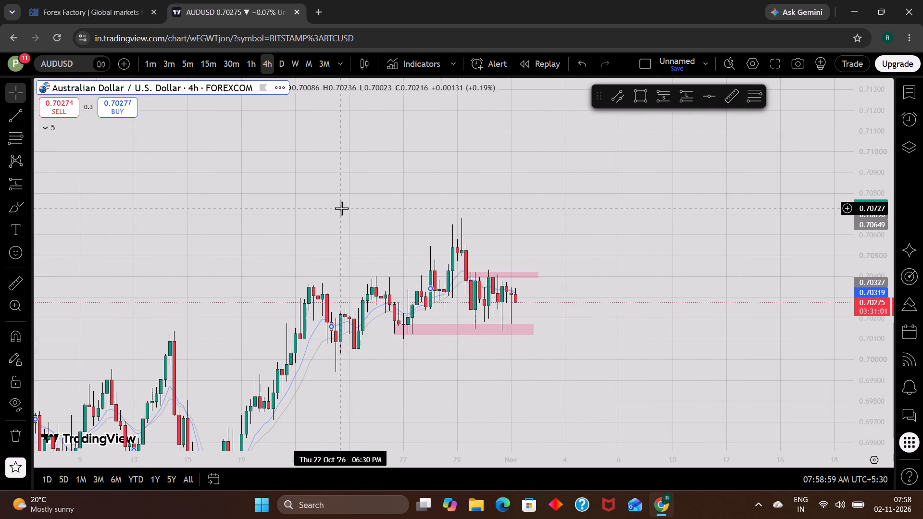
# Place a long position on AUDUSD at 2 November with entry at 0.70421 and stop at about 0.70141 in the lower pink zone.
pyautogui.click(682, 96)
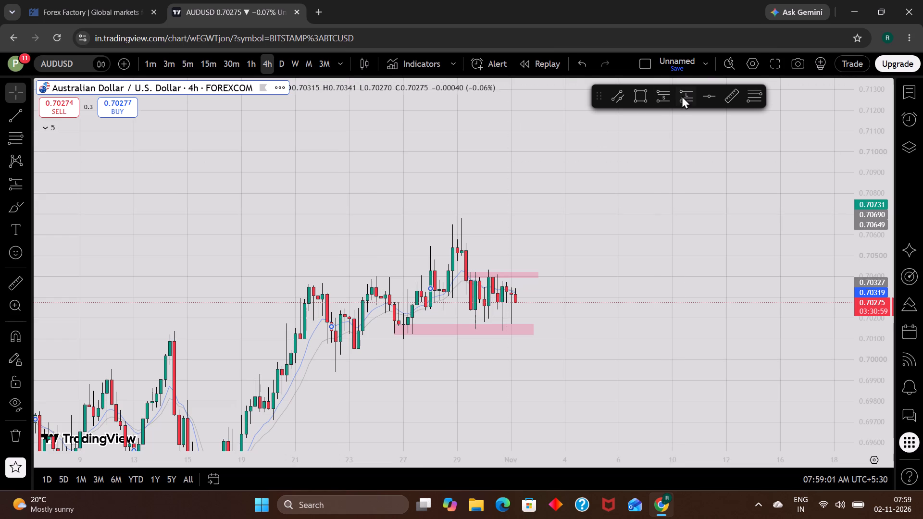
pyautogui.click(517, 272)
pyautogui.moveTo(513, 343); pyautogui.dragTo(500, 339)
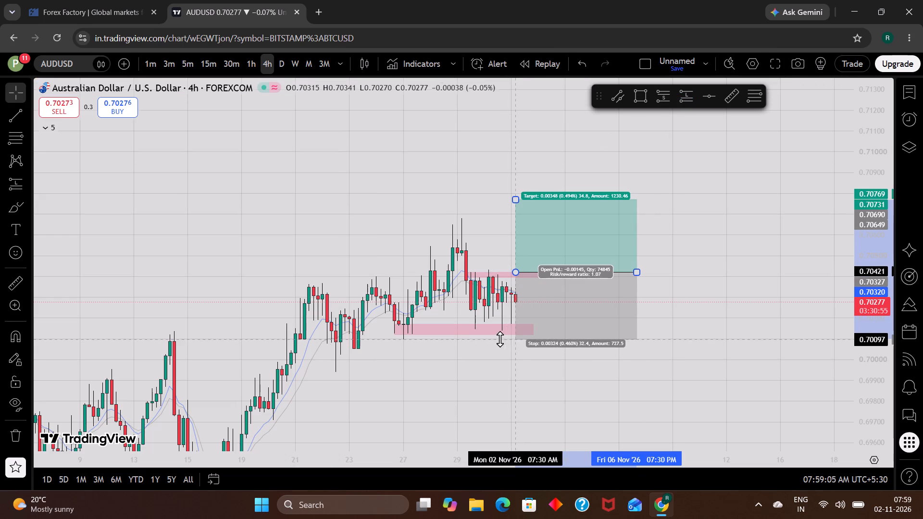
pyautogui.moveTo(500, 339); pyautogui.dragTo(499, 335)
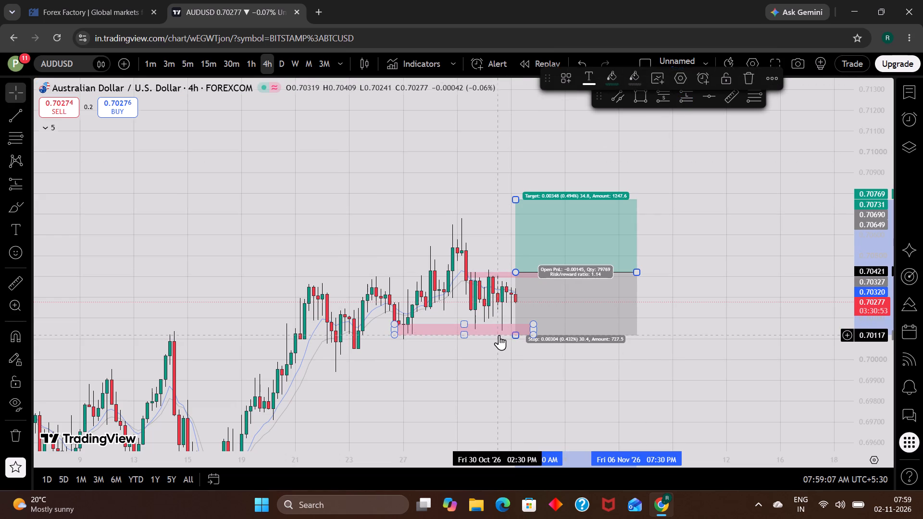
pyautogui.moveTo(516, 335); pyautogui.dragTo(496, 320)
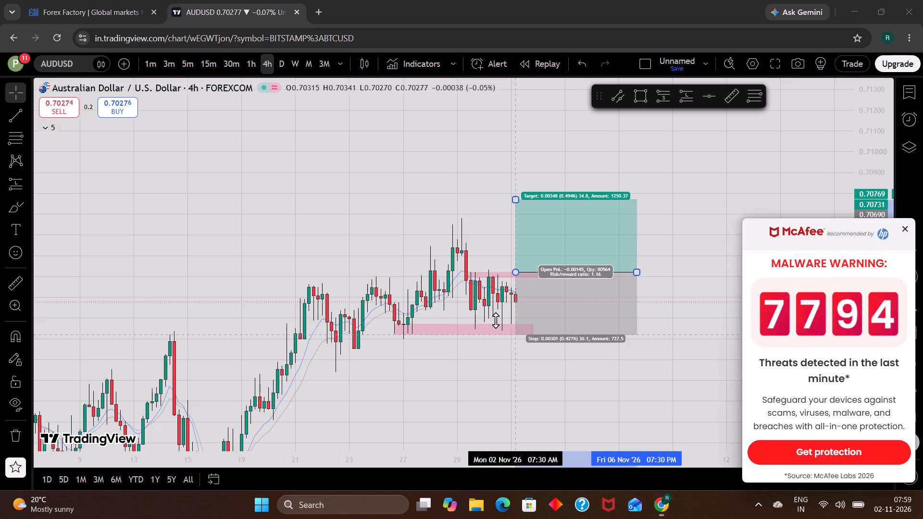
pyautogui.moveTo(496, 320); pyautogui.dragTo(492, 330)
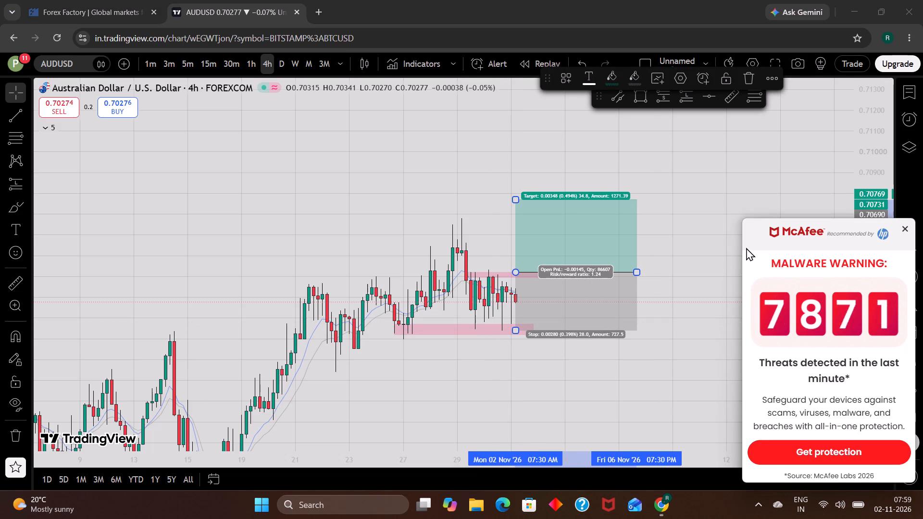
# Close the McAfee malware pop-up.
pyautogui.click(905, 229)
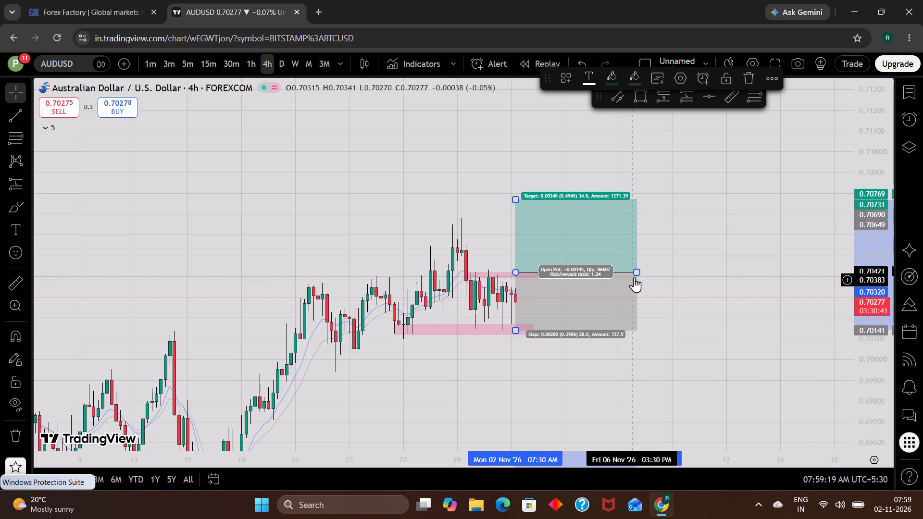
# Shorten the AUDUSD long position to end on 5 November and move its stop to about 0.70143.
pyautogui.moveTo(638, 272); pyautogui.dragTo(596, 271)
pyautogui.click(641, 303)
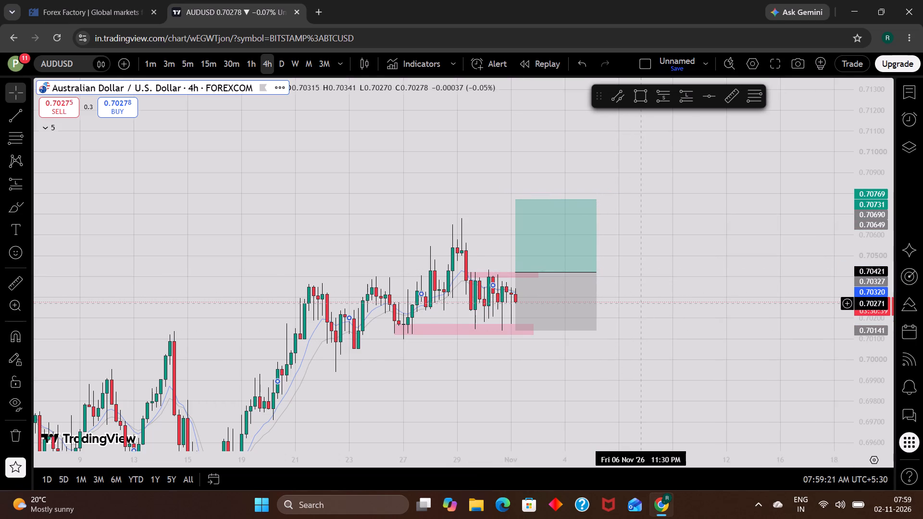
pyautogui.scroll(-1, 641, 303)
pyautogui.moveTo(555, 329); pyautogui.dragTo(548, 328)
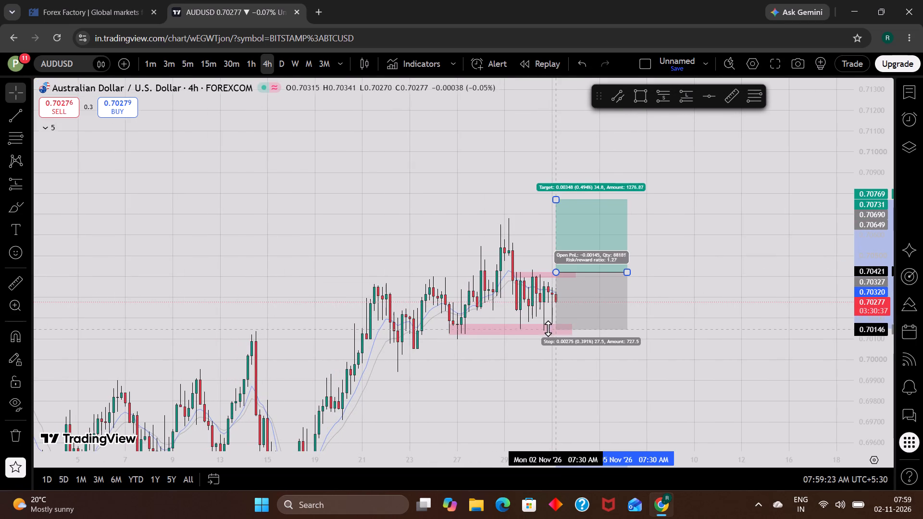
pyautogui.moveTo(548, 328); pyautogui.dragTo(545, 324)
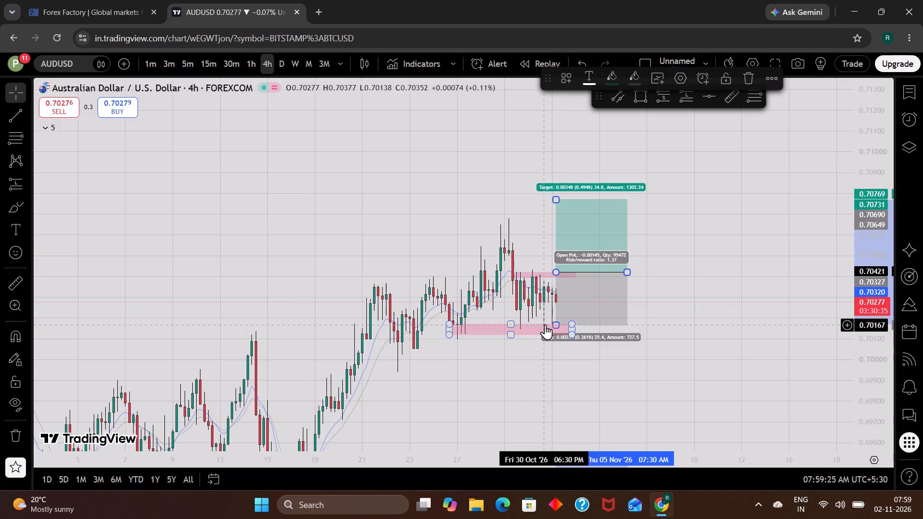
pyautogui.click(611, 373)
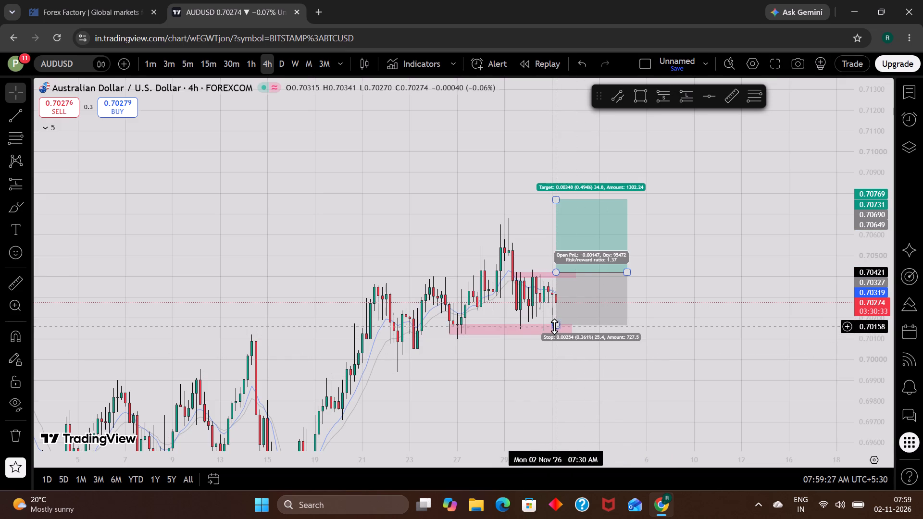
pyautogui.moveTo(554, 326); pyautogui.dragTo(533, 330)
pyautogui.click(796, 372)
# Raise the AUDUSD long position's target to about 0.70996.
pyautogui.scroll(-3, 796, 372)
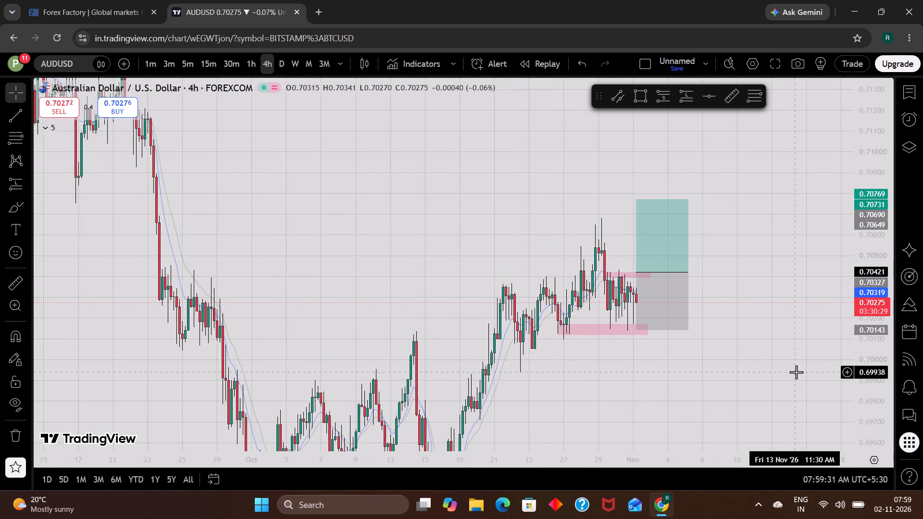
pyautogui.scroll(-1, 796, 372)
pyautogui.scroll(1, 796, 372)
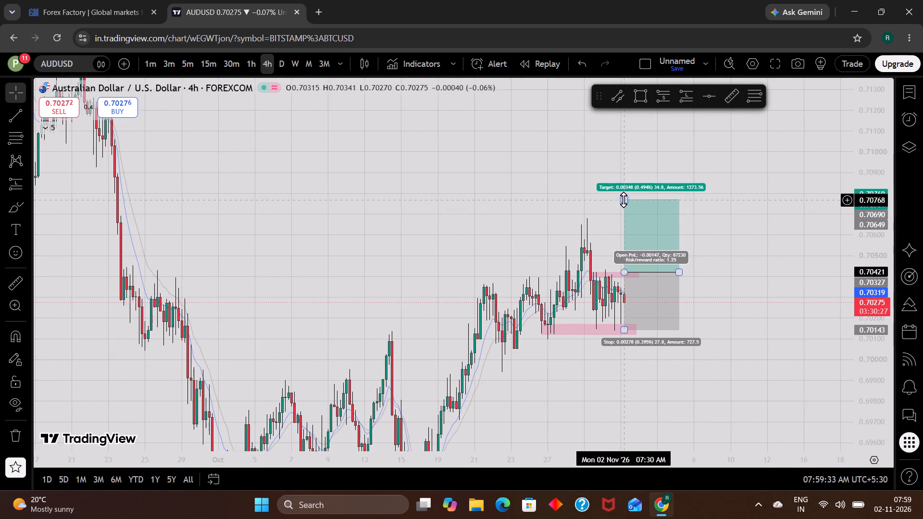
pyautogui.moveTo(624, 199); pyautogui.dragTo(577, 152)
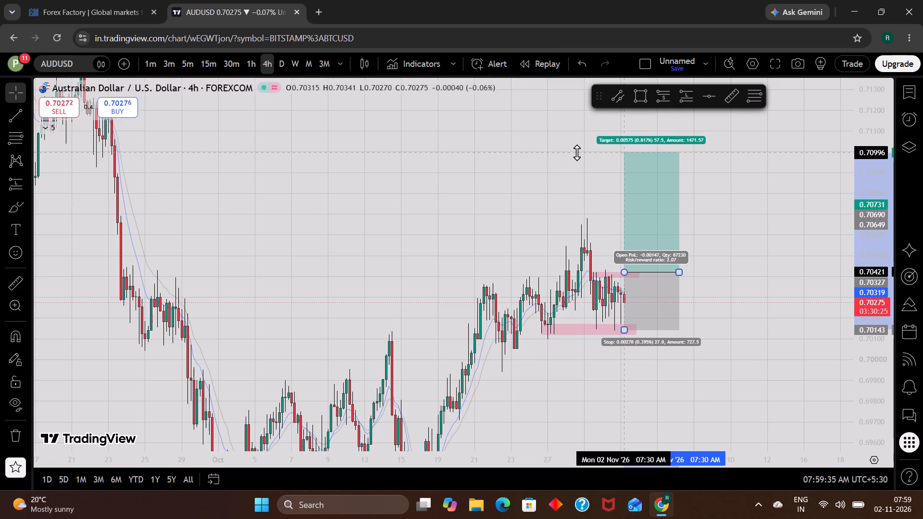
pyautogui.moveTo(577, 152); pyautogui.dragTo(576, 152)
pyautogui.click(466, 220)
# Examine the long position against the recent 4-hour AUDUSD price action and the pink zones.
pyautogui.scroll(-1, 462, 200)
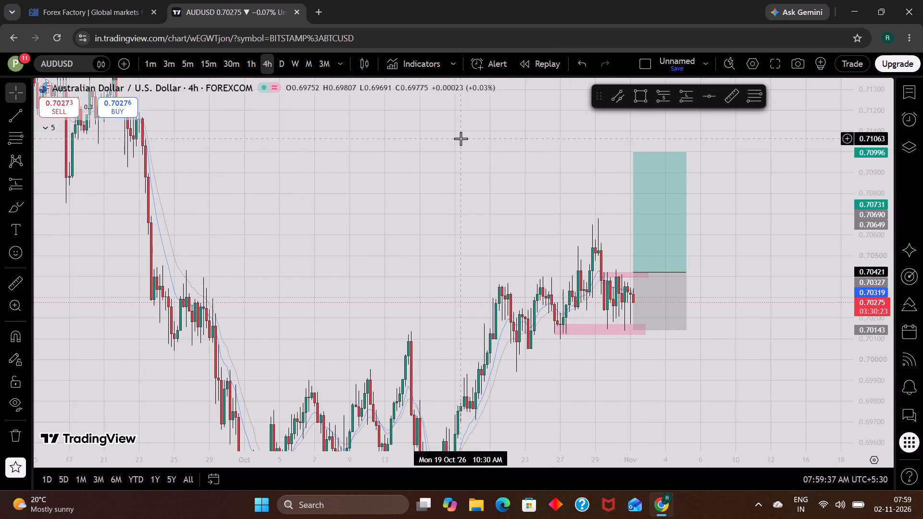
pyautogui.scroll(1, 469, 178)
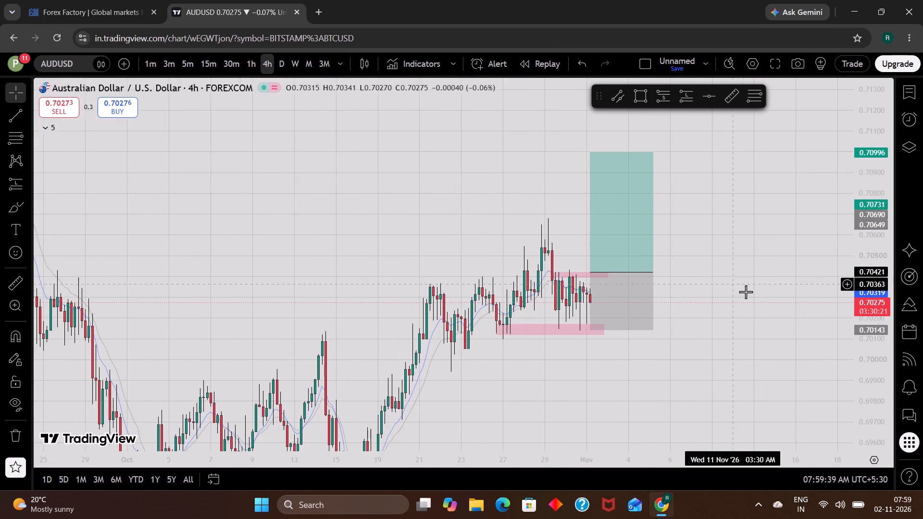
pyautogui.scroll(-3, 759, 303)
pyautogui.scroll(-2, 881, 351)
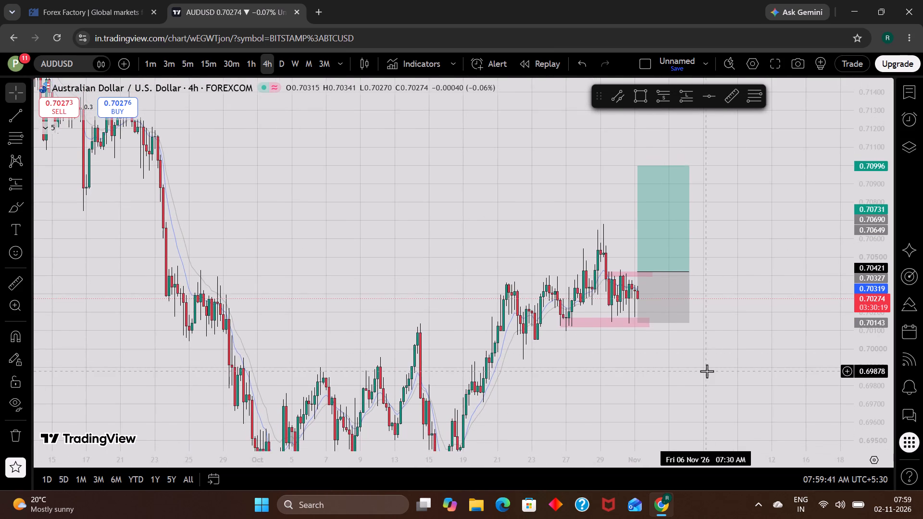
pyautogui.scroll(2, 707, 371)
pyautogui.scroll(1, 876, 373)
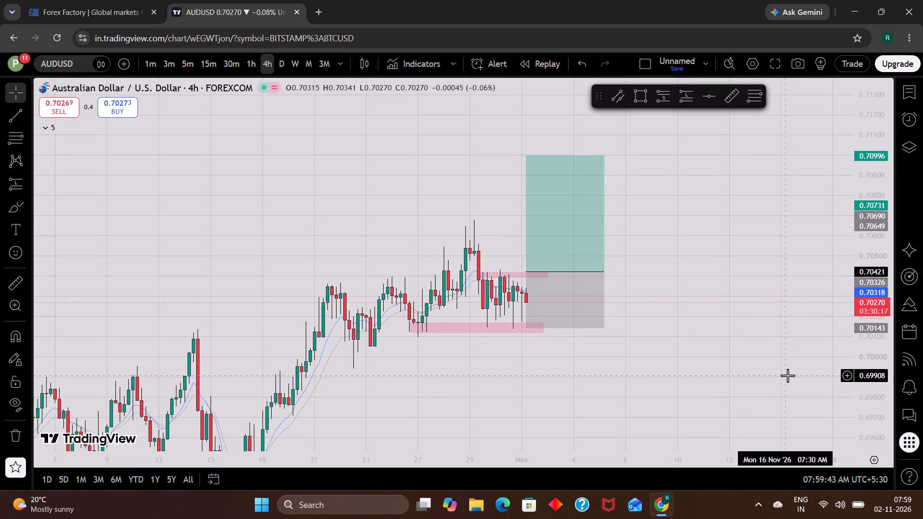
pyautogui.scroll(-2, 787, 375)
pyautogui.scroll(1, 787, 375)
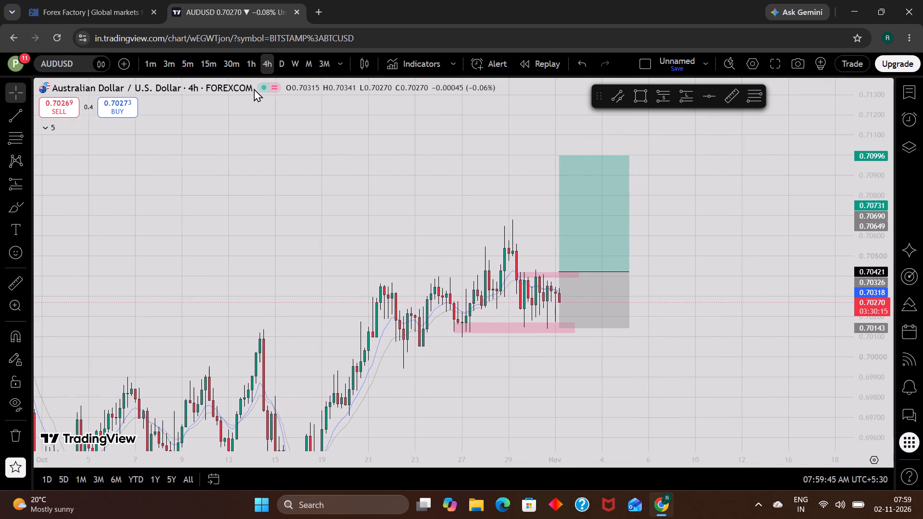
# Switch AUDUSD to the 1-hour timeframe and delete the long position.
pyautogui.click(250, 61)
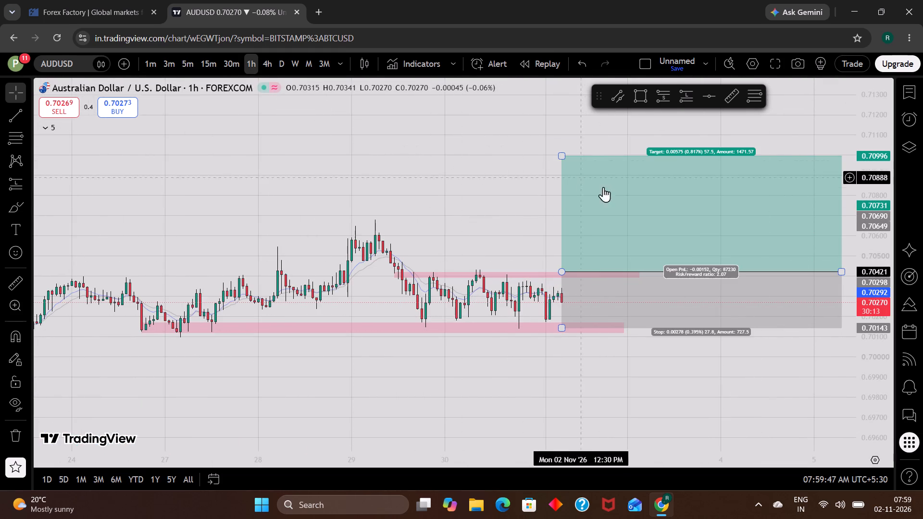
pyautogui.click(639, 207)
pyautogui.click(744, 74)
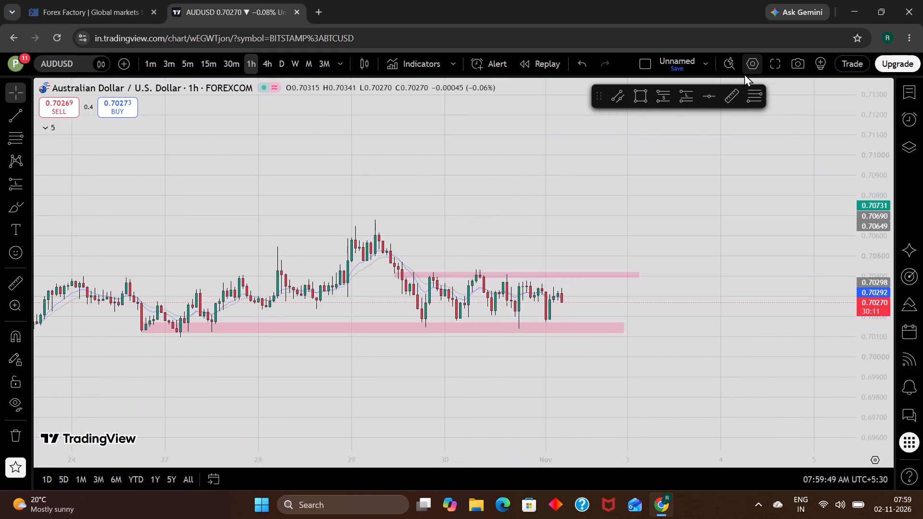
# Draw a descending trend line from the 30 October high at about 0.70428 to about 0.70319 on 2 November.
pyautogui.scroll(-5, 817, 204)
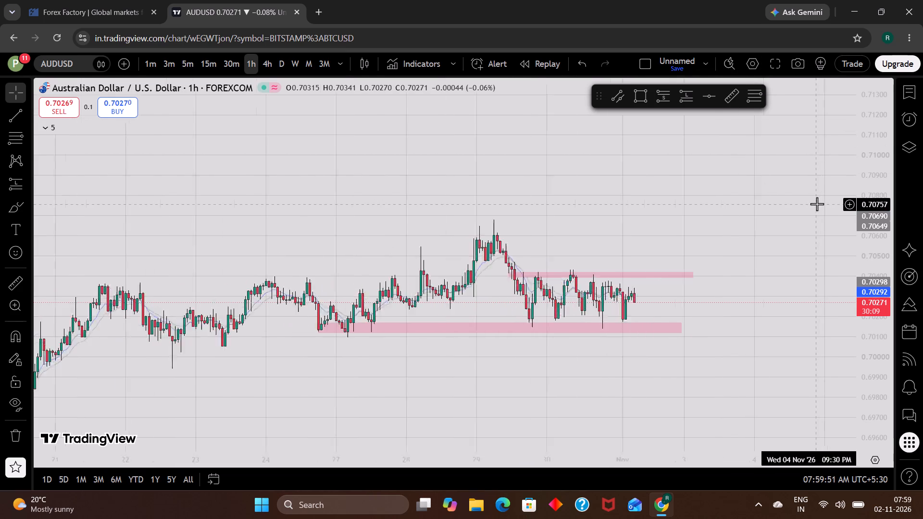
pyautogui.scroll(2, 786, 345)
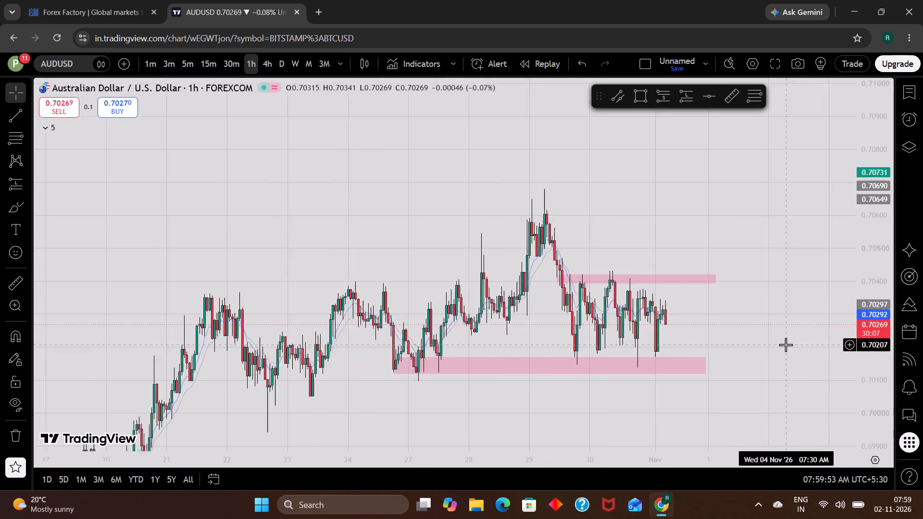
pyautogui.click(615, 102)
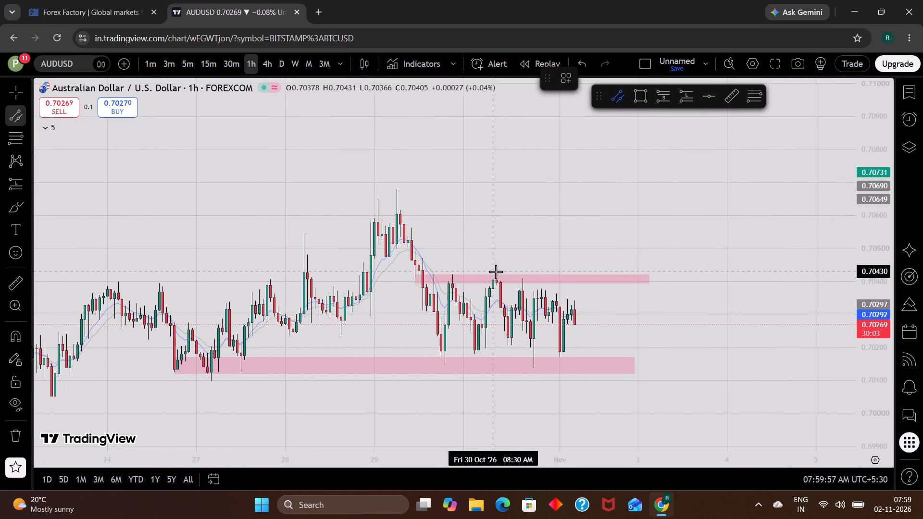
pyautogui.moveTo(496, 272); pyautogui.dragTo(596, 308)
pyautogui.doubleClick(596, 308)
pyautogui.click(735, 377)
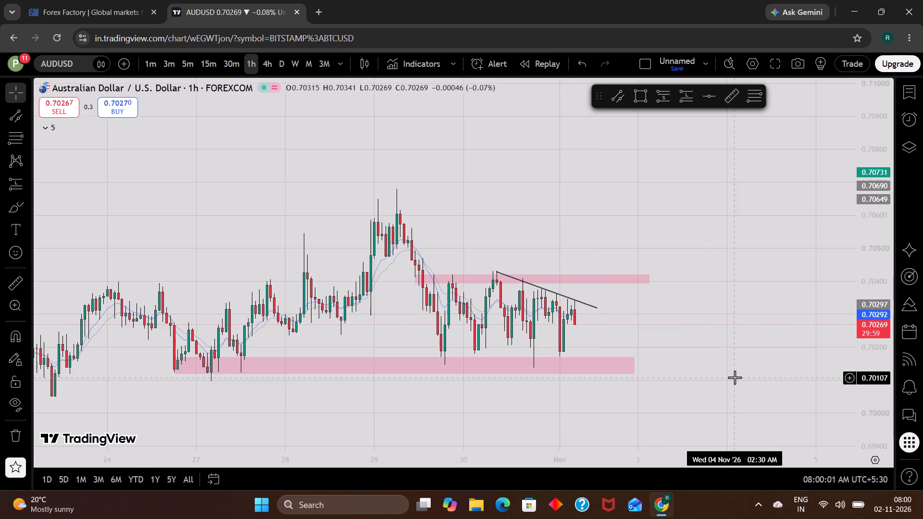
# Delete the descending trend line drawn from the 30 October high on the 1-hour AUDUSD chart.
pyautogui.scroll(1, 808, 384)
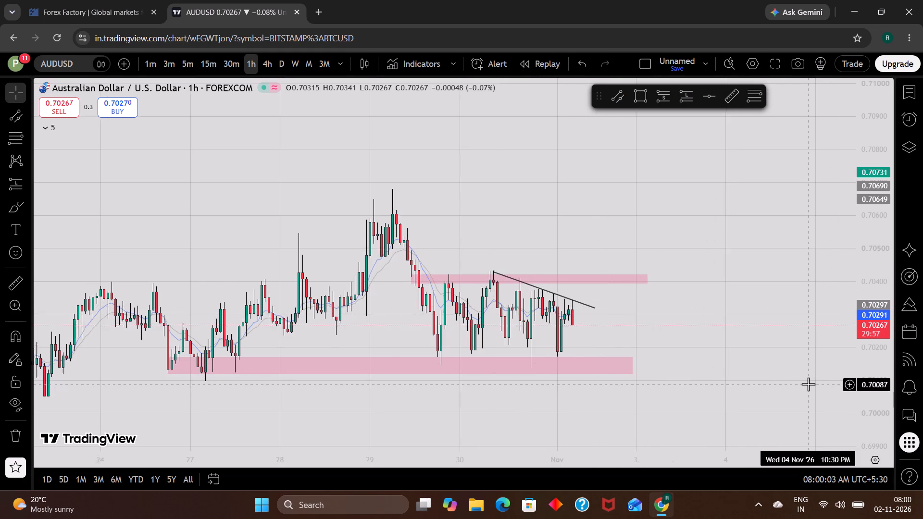
pyautogui.scroll(1, 808, 384)
pyautogui.click(565, 307)
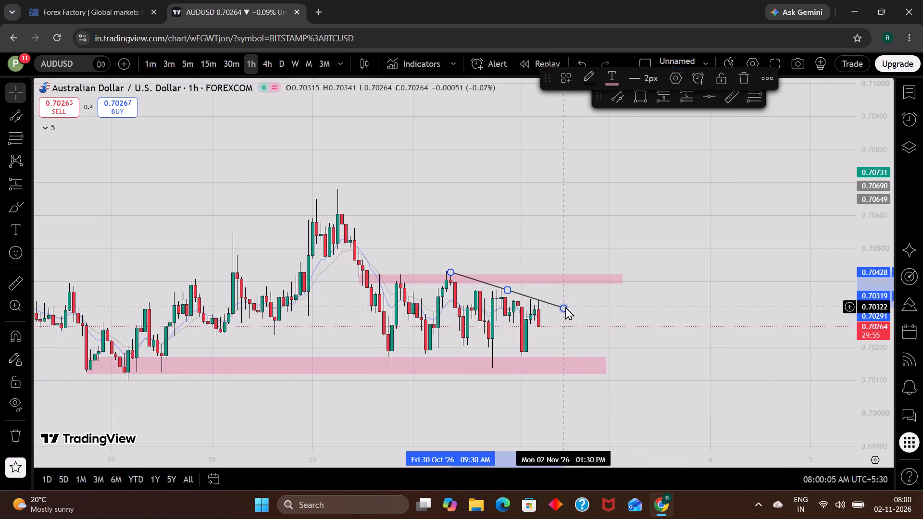
pyautogui.click(742, 70)
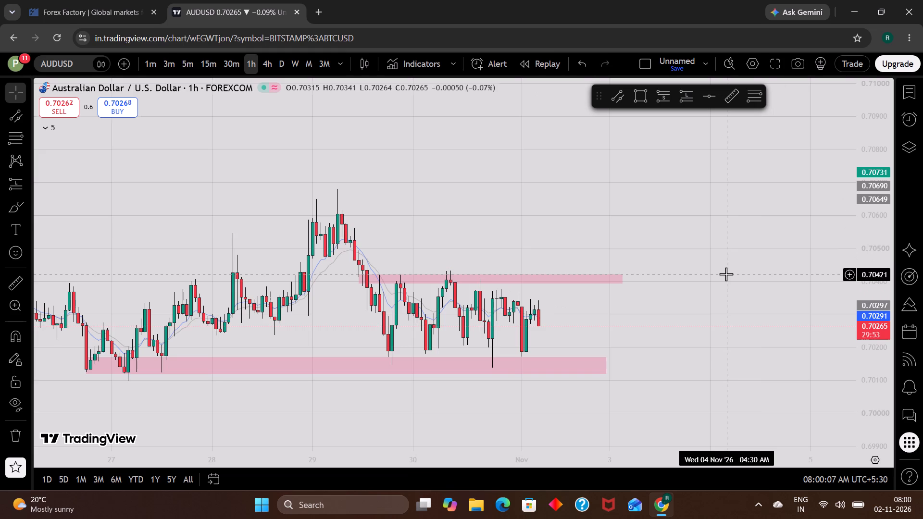
# Examine AUDUSD price action around the two pink zones on the 4-hour timeframe and on the daily timeframe.
pyautogui.click(268, 62)
pyautogui.scroll(1, 701, 338)
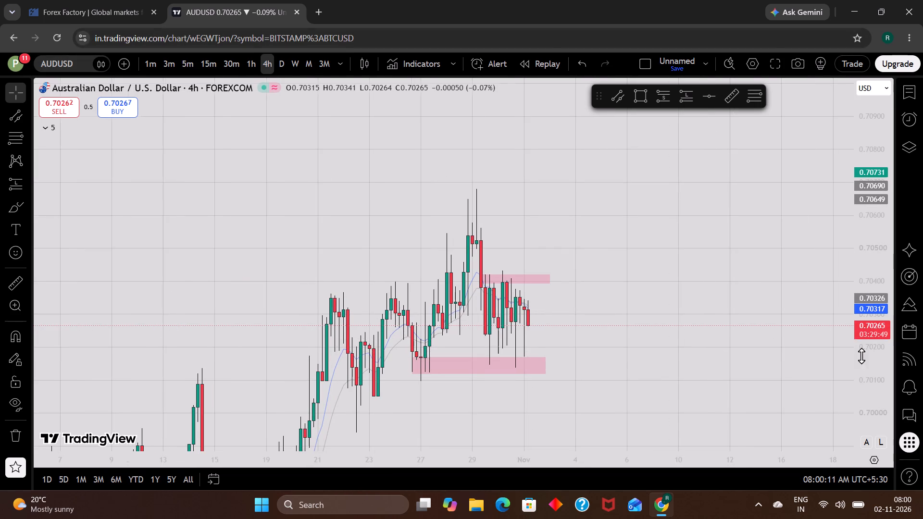
pyautogui.scroll(-7, 861, 356)
pyautogui.scroll(-2, 709, 352)
pyautogui.scroll(2, 709, 352)
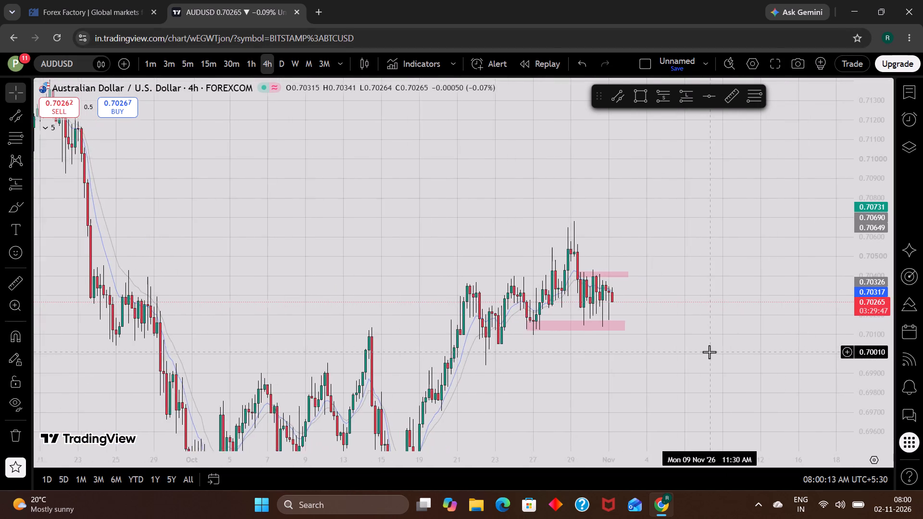
pyautogui.scroll(1, 709, 352)
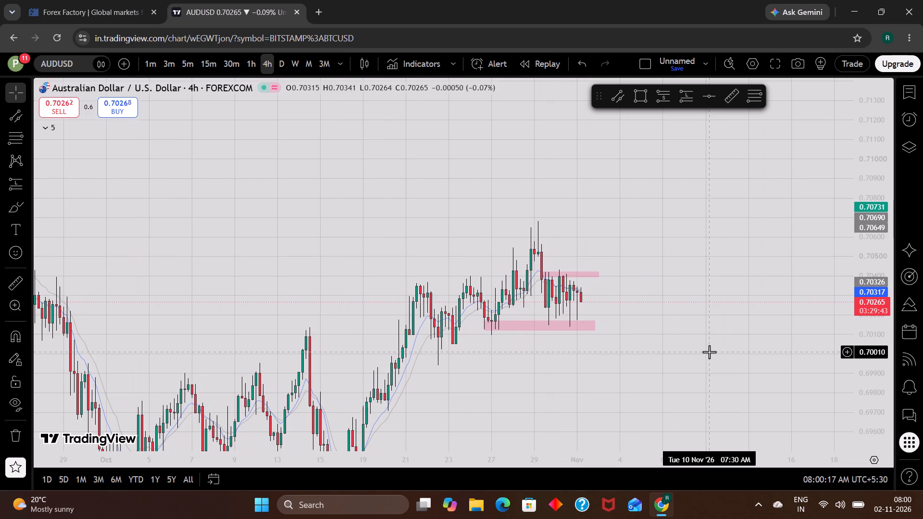
pyautogui.scroll(-1, 709, 352)
pyautogui.scroll(1, 709, 352)
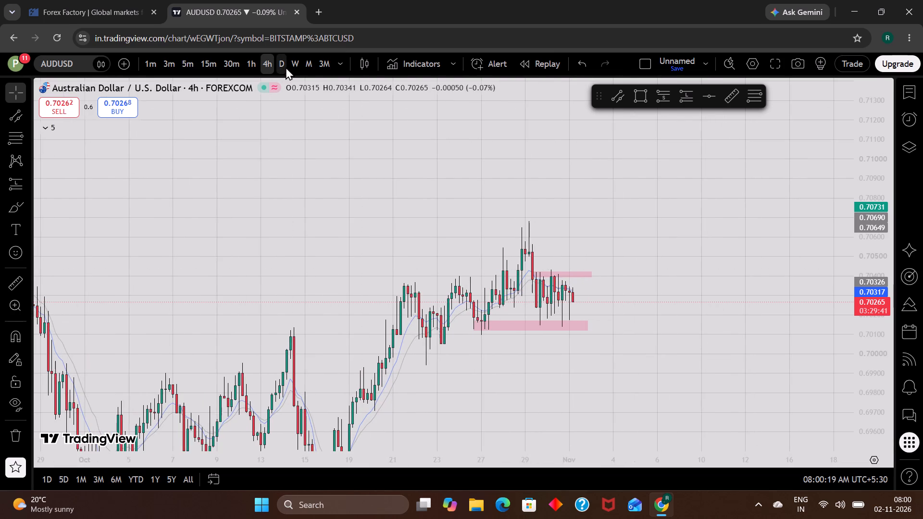
pyautogui.click(286, 67)
pyautogui.scroll(1, 673, 299)
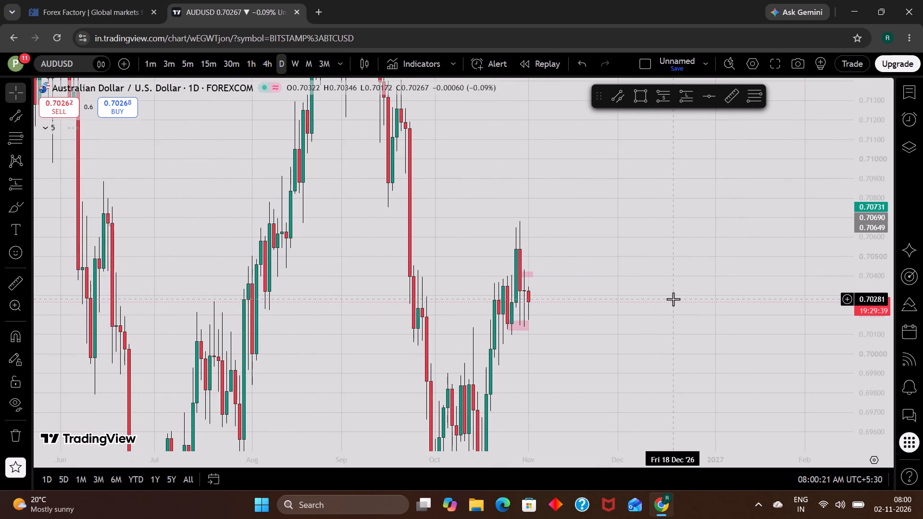
# Return AUDUSD to the 4-hour timeframe and examine recent candles between the upper and lower pink zones.
pyautogui.click(272, 63)
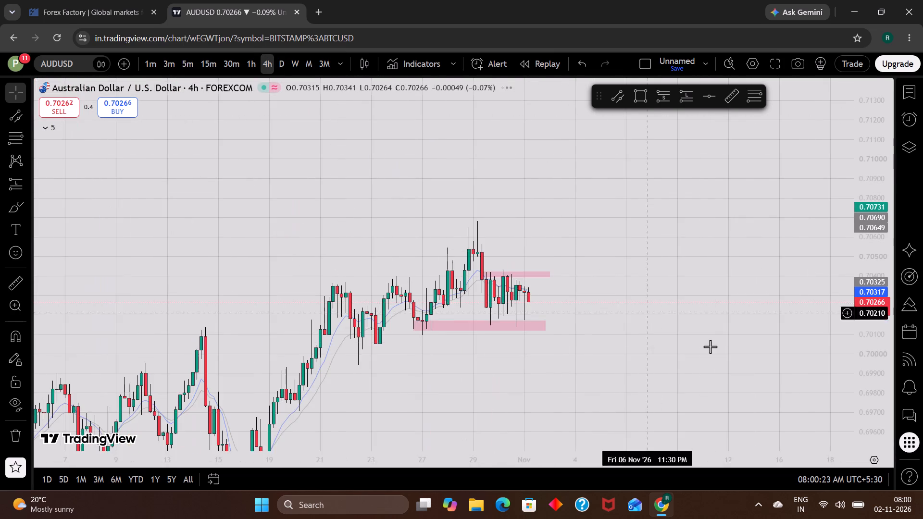
pyautogui.scroll(-1, 711, 347)
pyautogui.scroll(4, 861, 346)
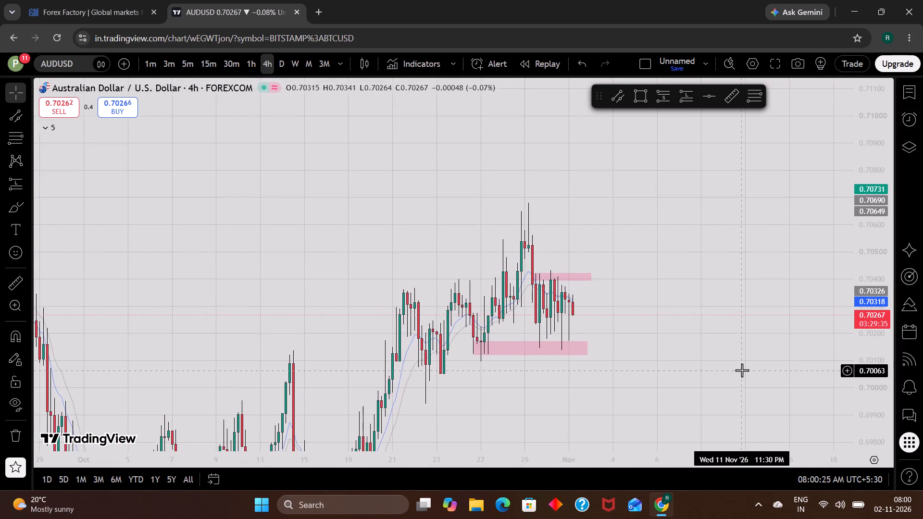
pyautogui.scroll(1, 742, 370)
pyautogui.moveTo(689, 383); pyautogui.dragTo(718, 345)
pyautogui.scroll(1, 718, 345)
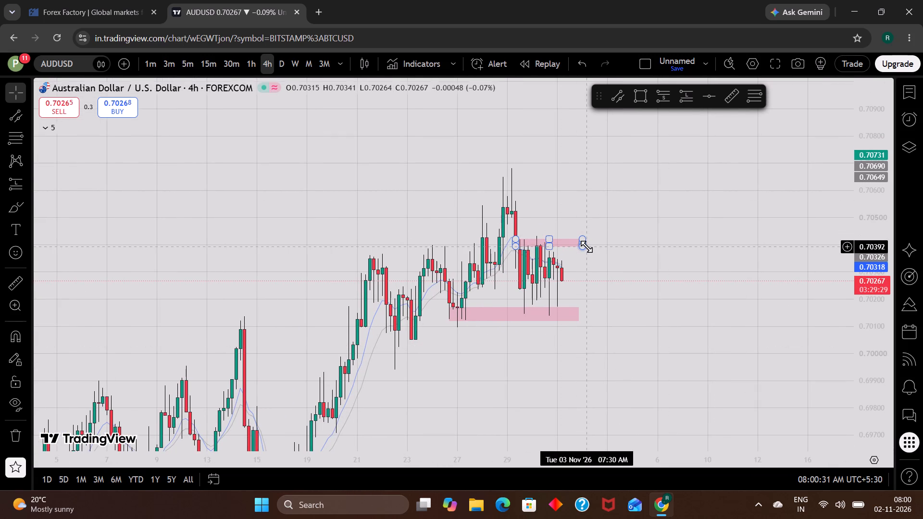
pyautogui.click(586, 247)
pyautogui.click(683, 234)
pyautogui.scroll(1, 683, 234)
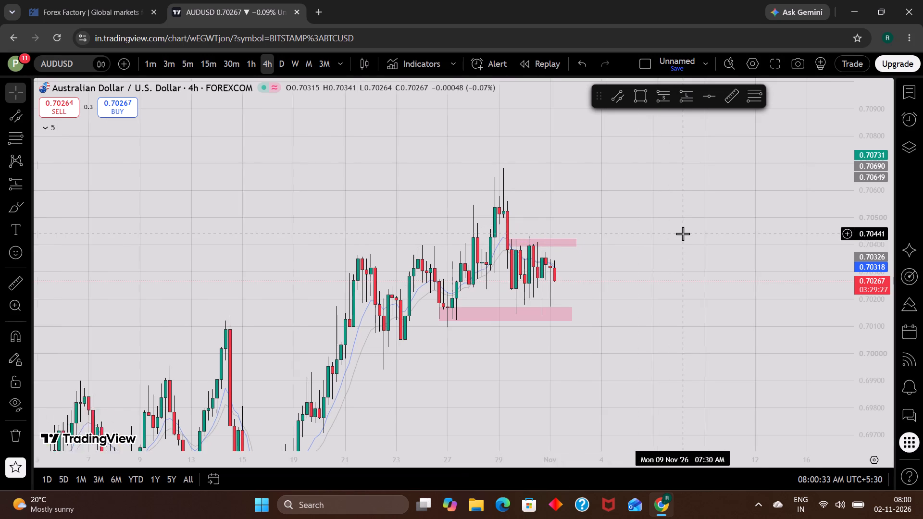
pyautogui.scroll(1, 683, 234)
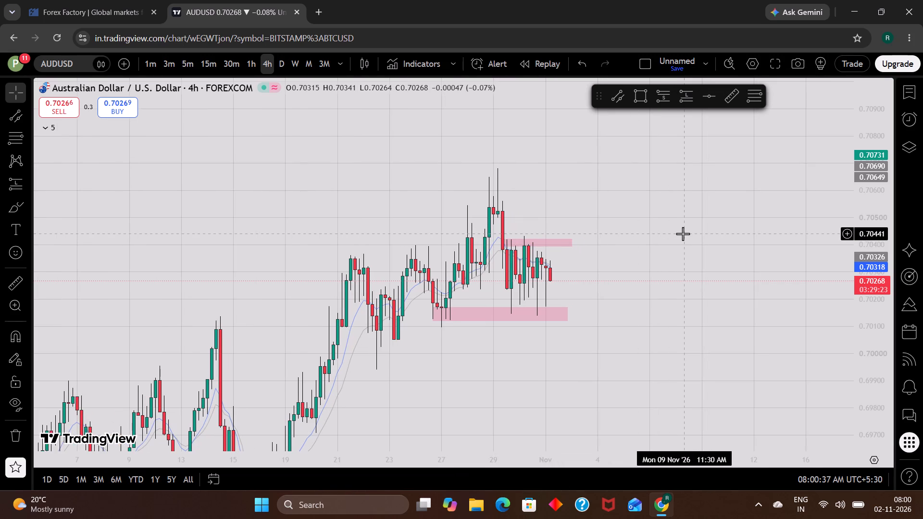
pyautogui.scroll(1, 683, 234)
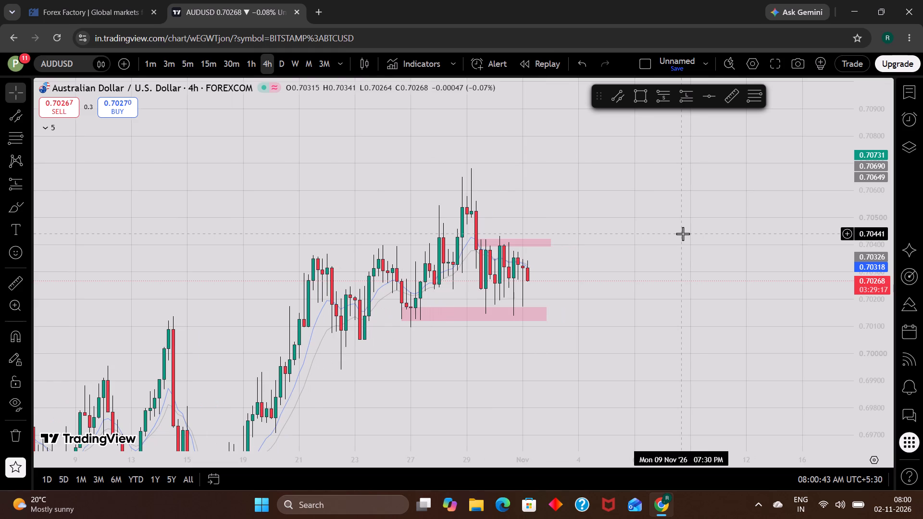
# Switch the chart to EURUSD and examine its 4-hour price action around the pink zone, dismissing the advertisement.
pyautogui.press('Down')
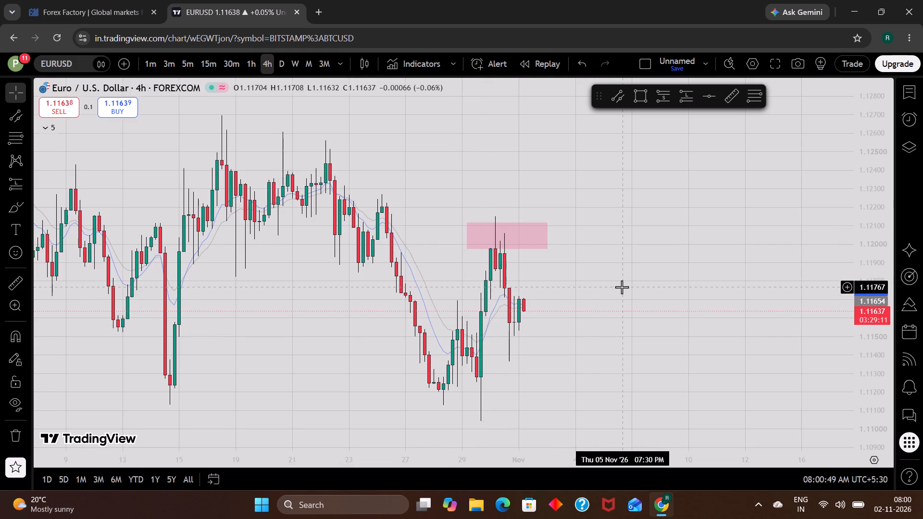
pyautogui.moveTo(622, 287); pyautogui.dragTo(627, 317)
pyautogui.scroll(-4, 627, 317)
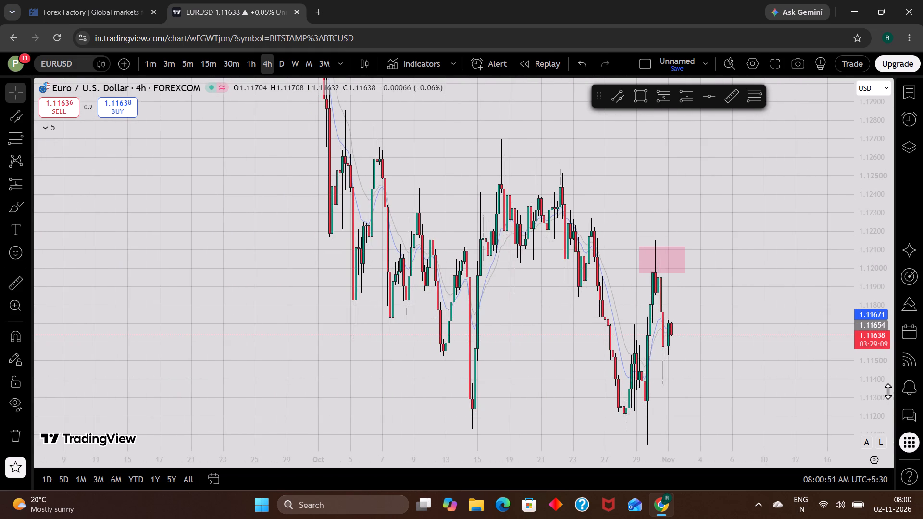
pyautogui.scroll(-6, 888, 391)
pyautogui.scroll(1, 674, 363)
pyautogui.scroll(2, 886, 360)
pyautogui.scroll(1, 734, 385)
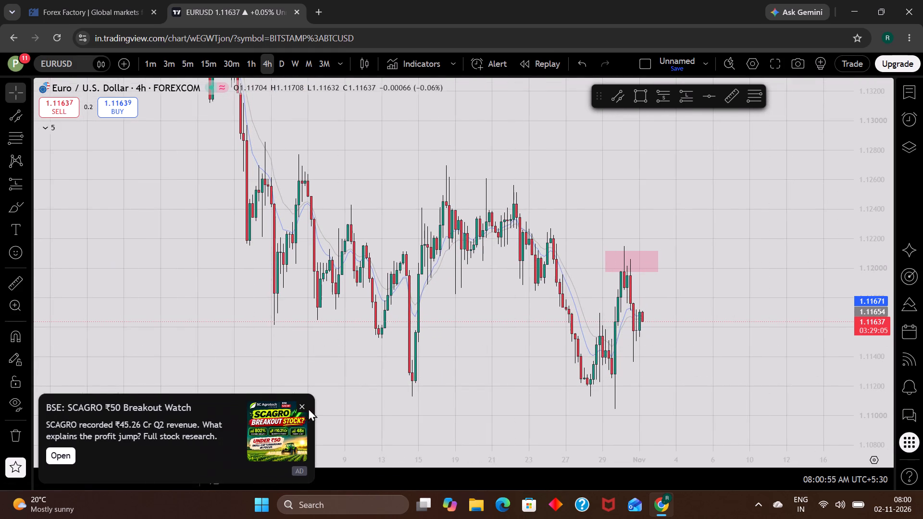
pyautogui.click(302, 405)
pyautogui.scroll(1, 721, 372)
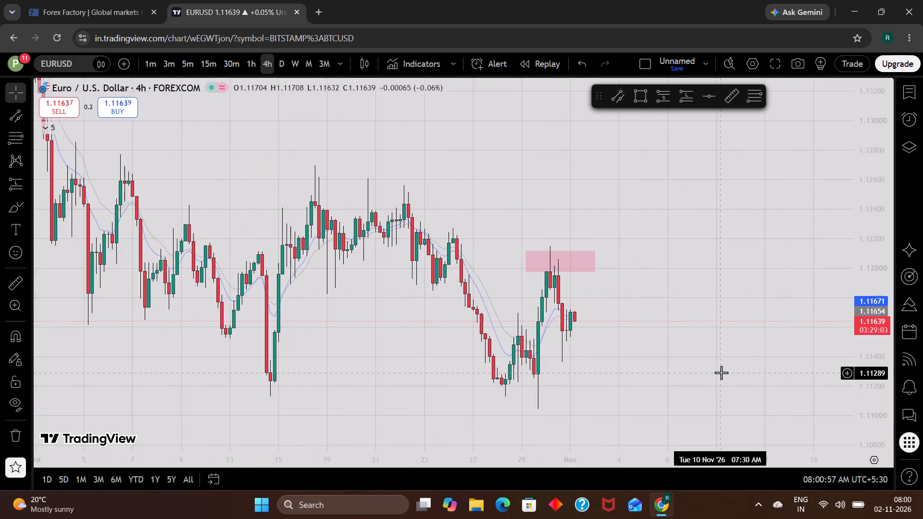
pyautogui.click(721, 372)
pyautogui.moveTo(739, 295); pyautogui.dragTo(739, 327)
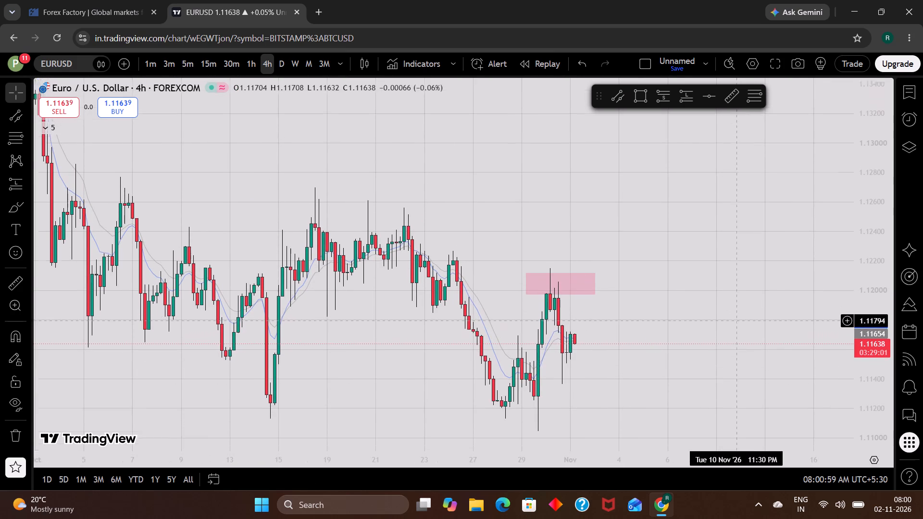
pyautogui.moveTo(739, 327); pyautogui.dragTo(740, 343)
pyautogui.scroll(-2, 740, 343)
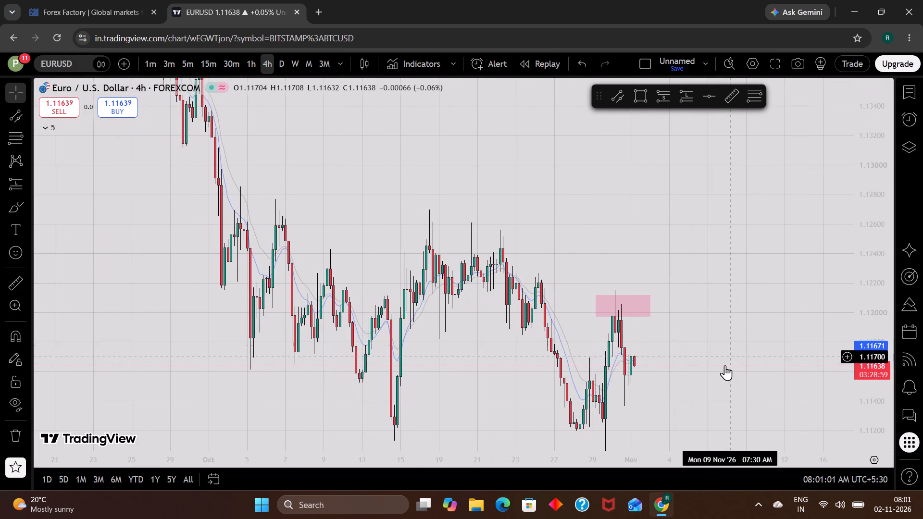
pyautogui.moveTo(724, 367); pyautogui.dragTo(717, 323)
pyautogui.scroll(3, 717, 323)
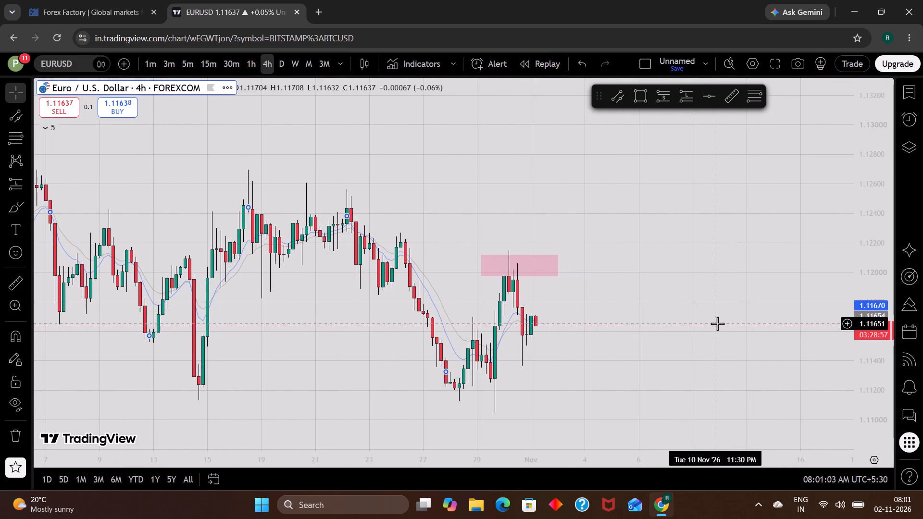
# Examine EURUSD on the daily and 1-hour timeframes, then return it to the 4-hour timeframe.
pyautogui.click(279, 63)
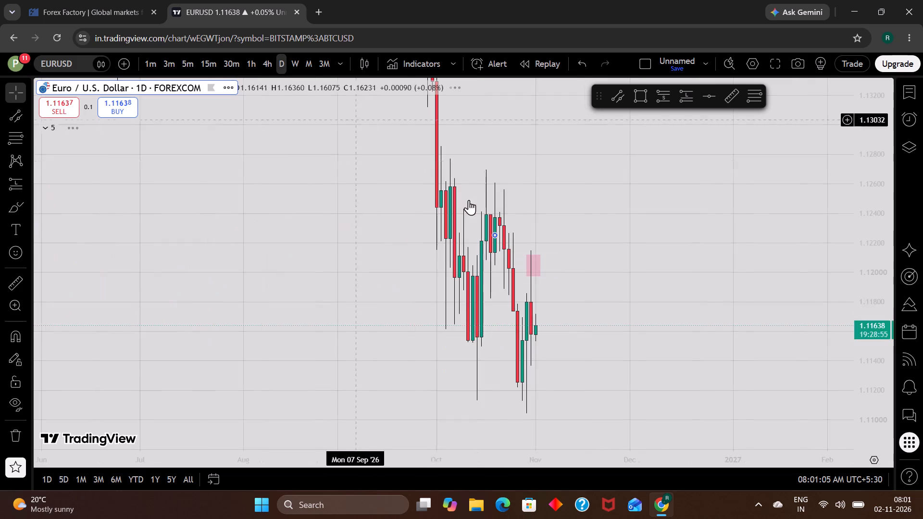
pyautogui.scroll(-8, 866, 335)
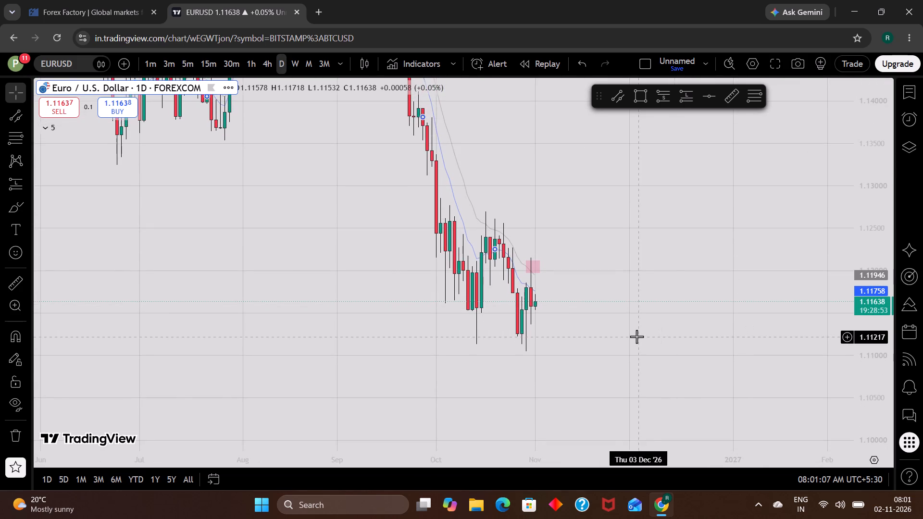
pyautogui.scroll(1, 636, 336)
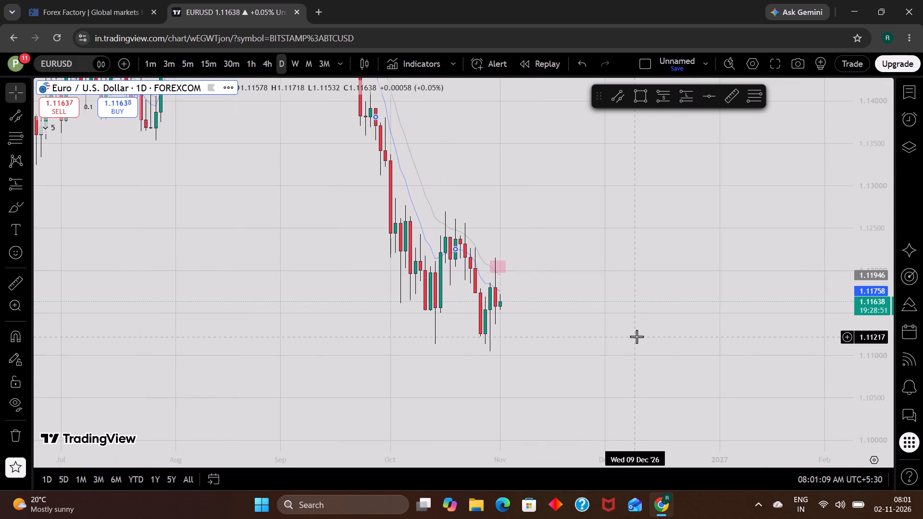
pyautogui.click(246, 62)
pyautogui.click(266, 64)
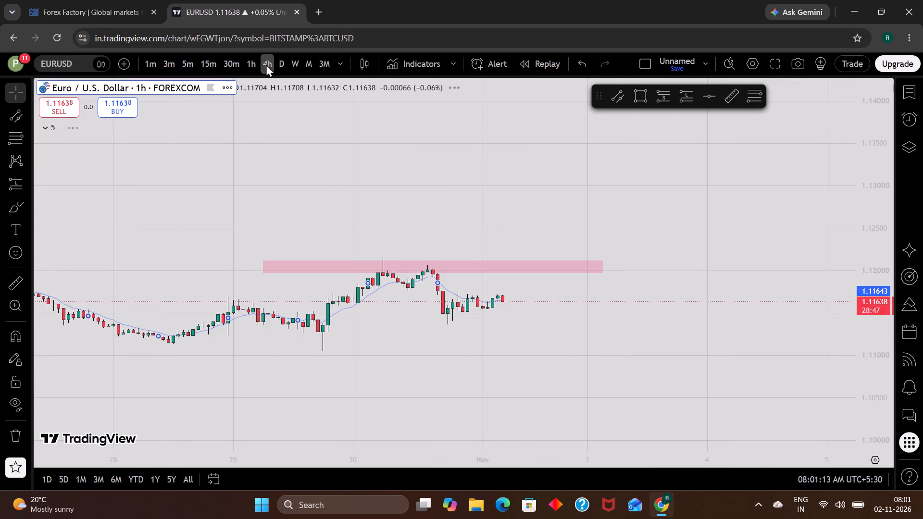
pyautogui.scroll(1, 659, 375)
# Switch the chart to BTCUSD and examine the 4-hour price action between the wide pink zones.
pyautogui.press('Down')
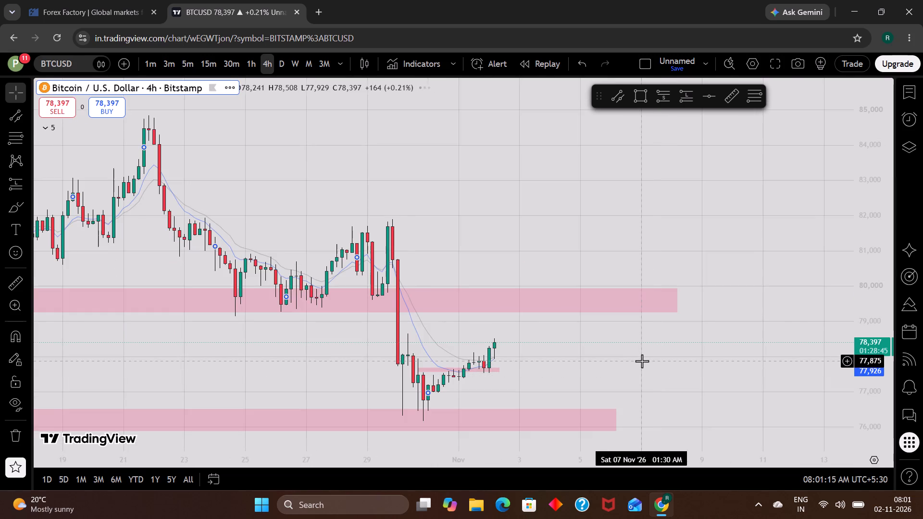
pyautogui.moveTo(642, 361); pyautogui.dragTo(670, 289)
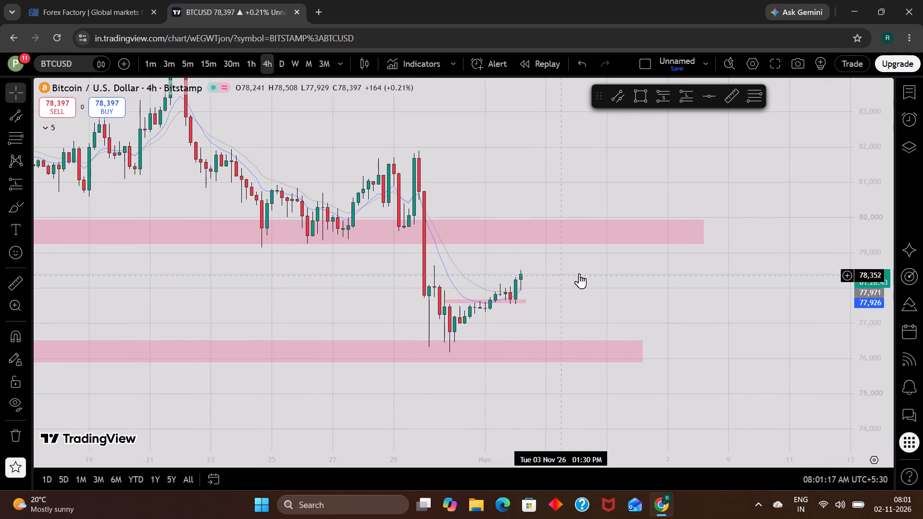
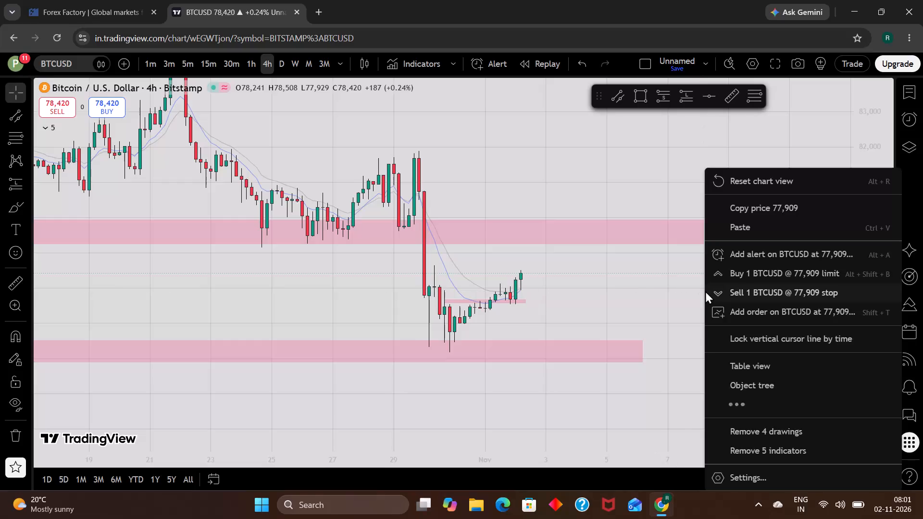
# Examine BTCUSD's recent 4-hour candles between the two wide pink zones at several zoom levels.
pyautogui.click(678, 290)
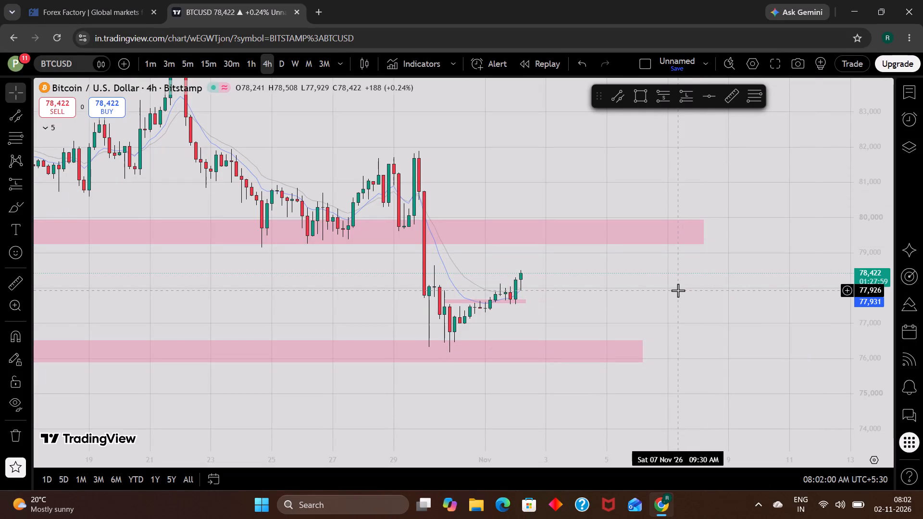
pyautogui.scroll(1, 751, 309)
pyautogui.scroll(-1, 883, 353)
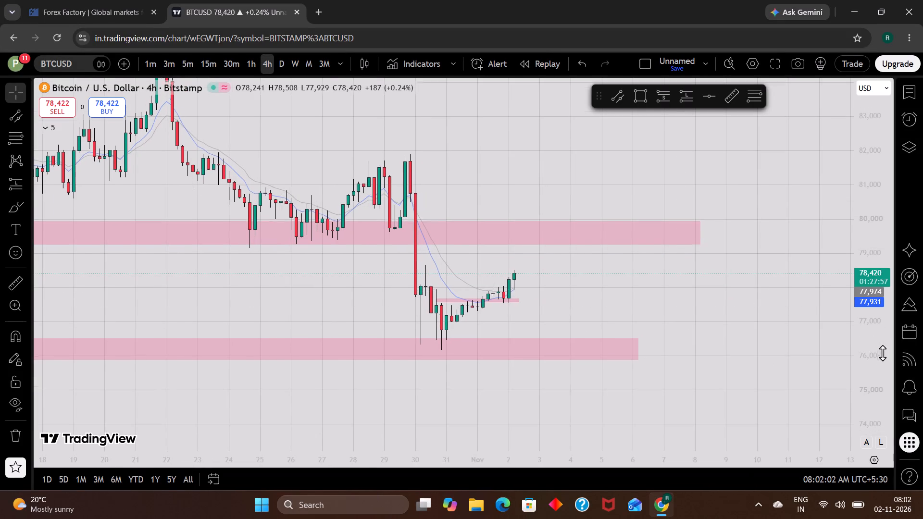
pyautogui.scroll(-1, 883, 353)
pyautogui.scroll(-1, 738, 334)
pyautogui.scroll(1, 738, 334)
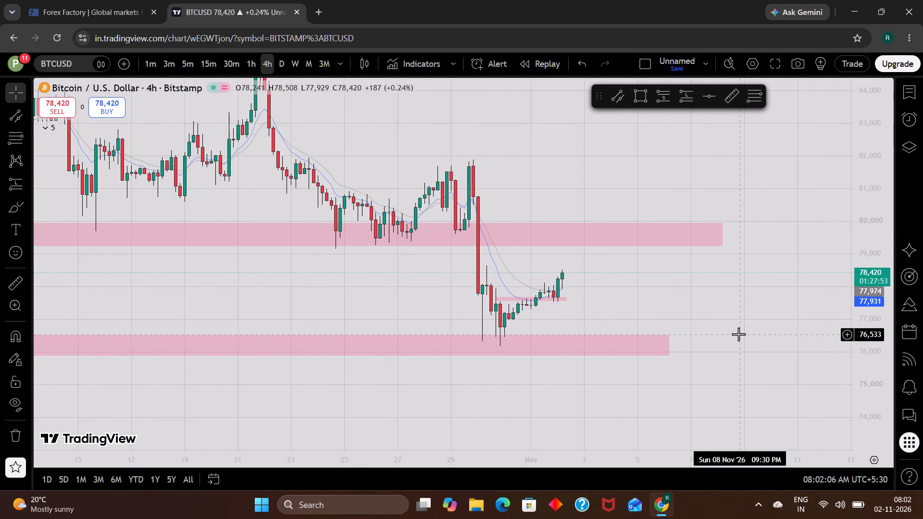
pyautogui.scroll(1, 738, 334)
pyautogui.scroll(-1, 738, 334)
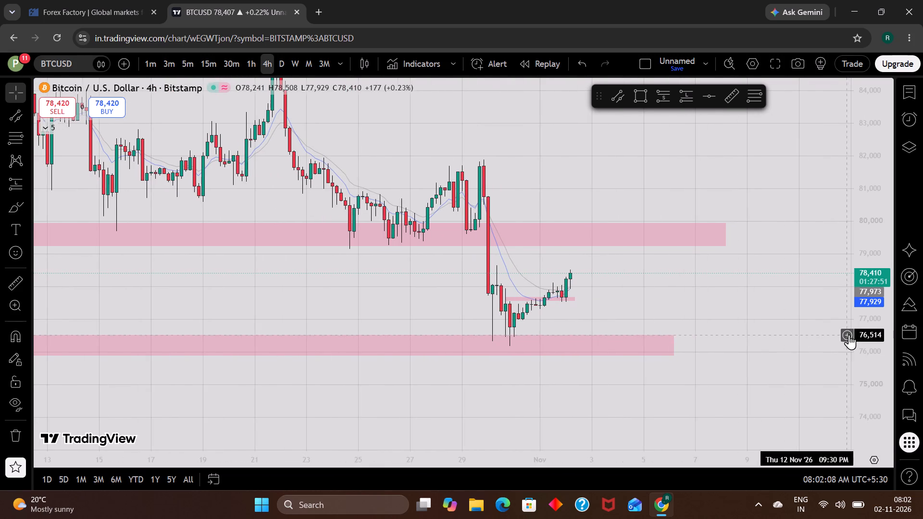
pyautogui.scroll(1, 858, 333)
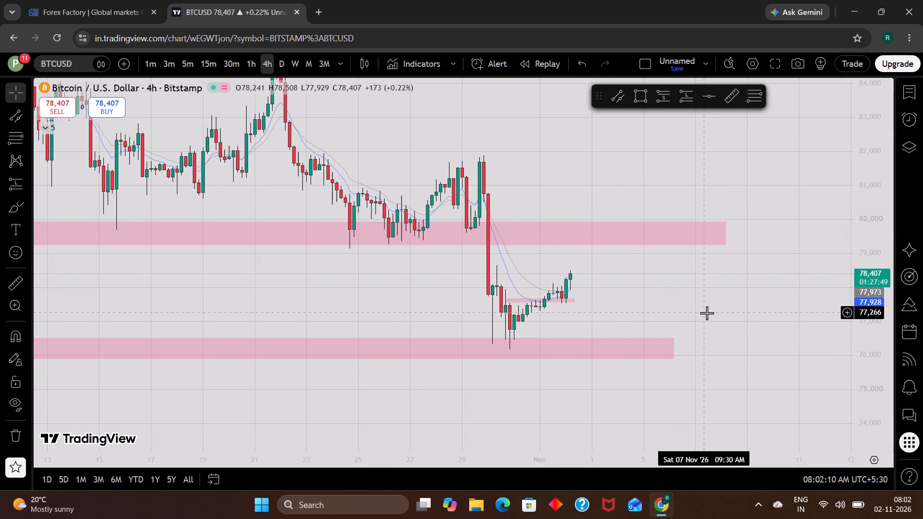
pyautogui.scroll(-2, 706, 313)
pyautogui.scroll(1, 706, 313)
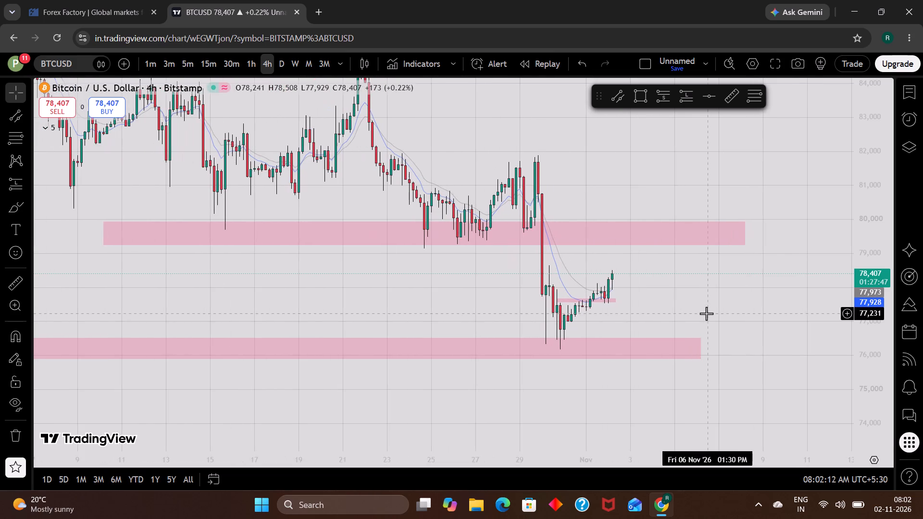
# Switch BTCUSD to the daily timeframe and examine price action around the two pink zones.
pyautogui.click(275, 63)
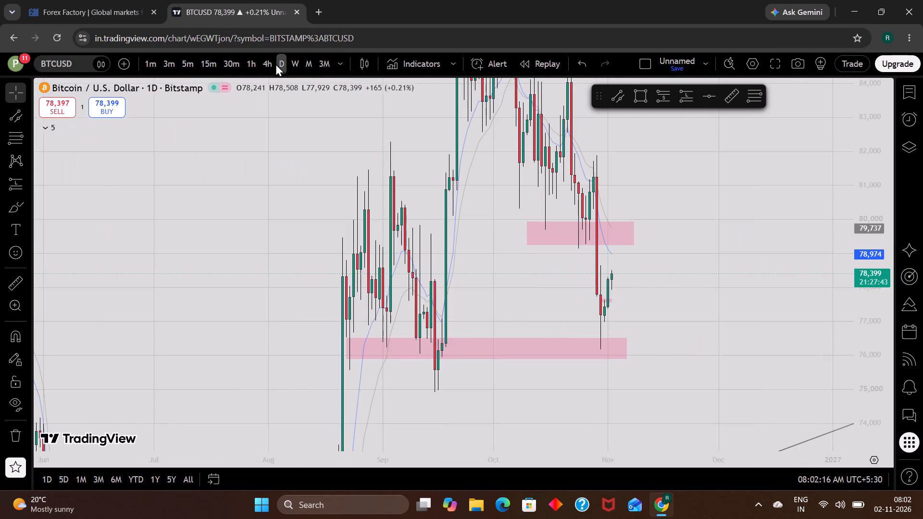
pyautogui.click(267, 63)
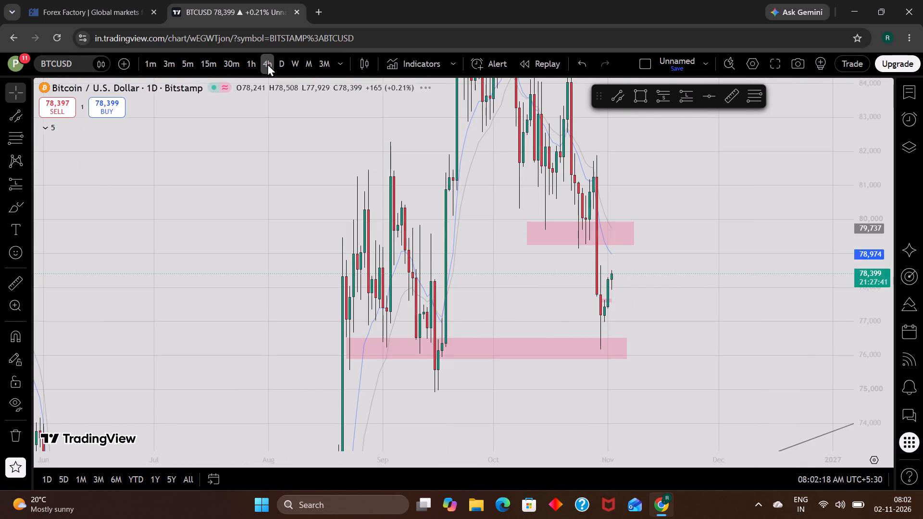
pyautogui.click(277, 63)
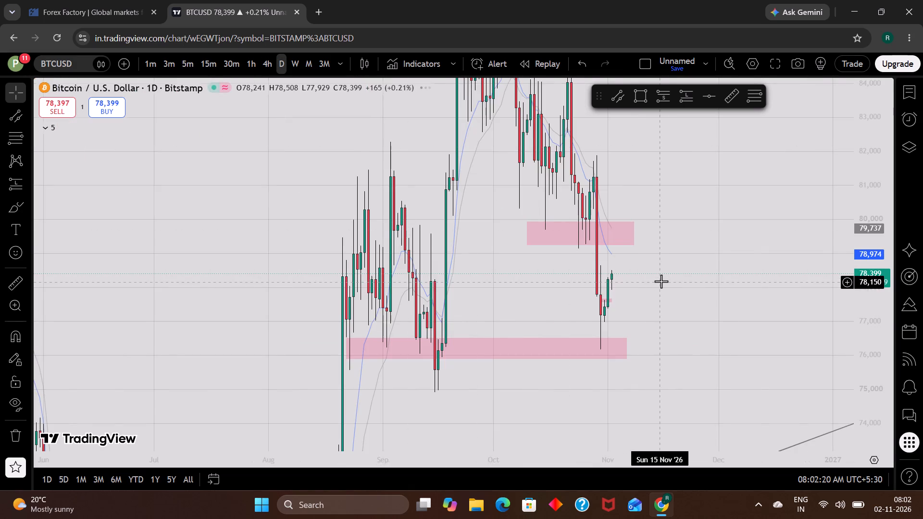
pyautogui.scroll(1, 661, 281)
pyautogui.scroll(-5, 873, 379)
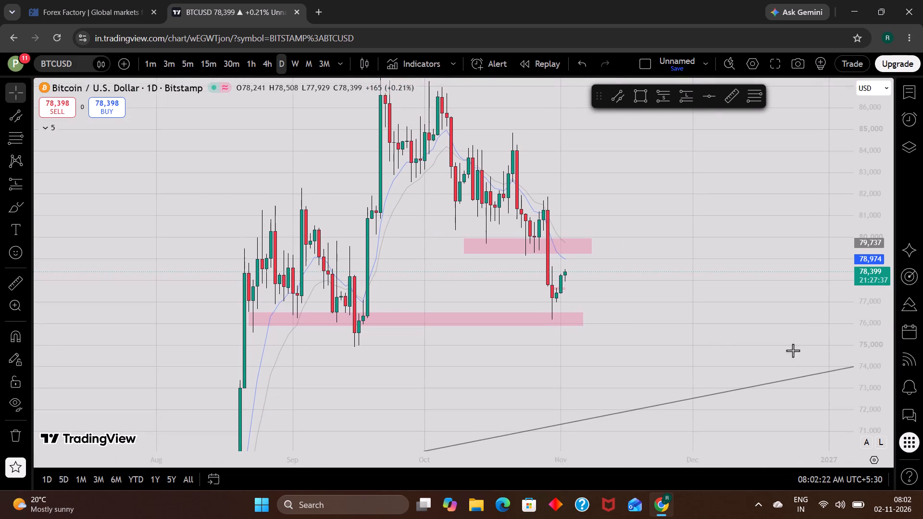
pyautogui.scroll(1, 697, 332)
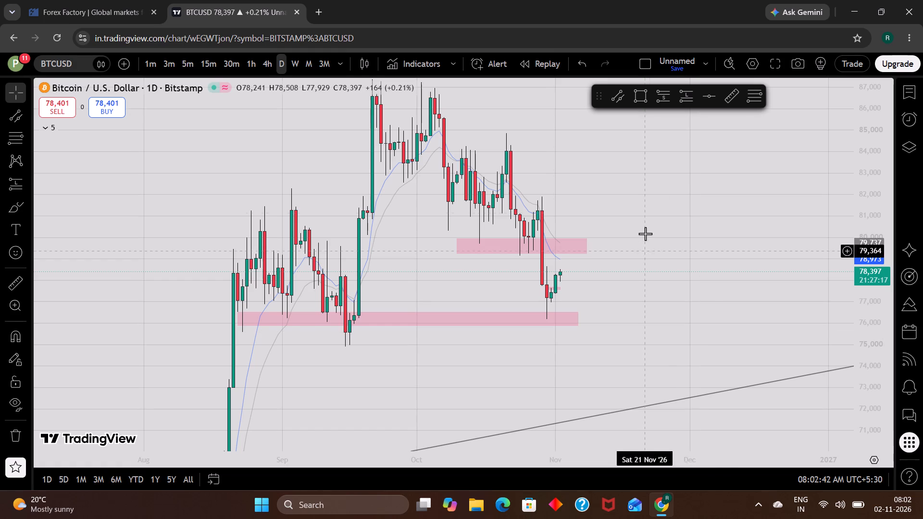
# Draw a descending parallel channel with its lower line from about 82,873 on 24 Sep to 78,296 on 31 Oct and its upper line starting near 88,405.
pyautogui.moveTo(674, 240); pyautogui.dragTo(706, 311)
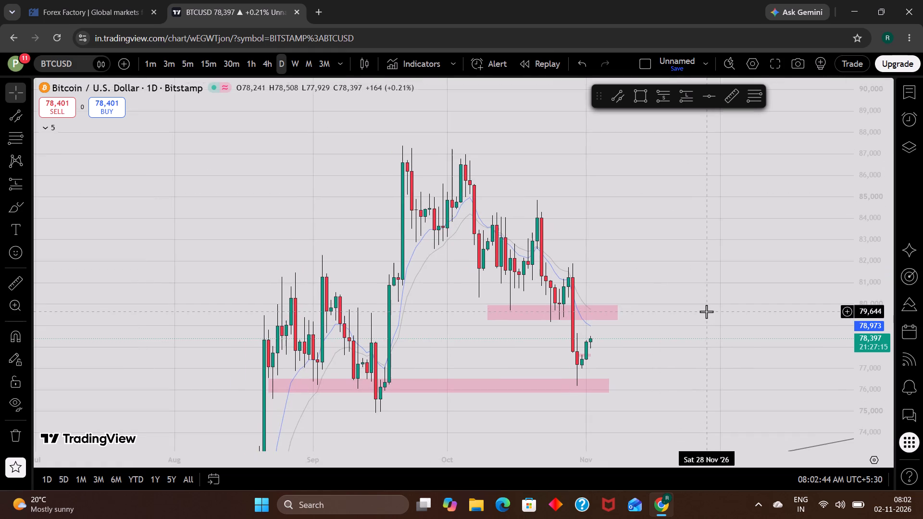
pyautogui.scroll(-2, 876, 339)
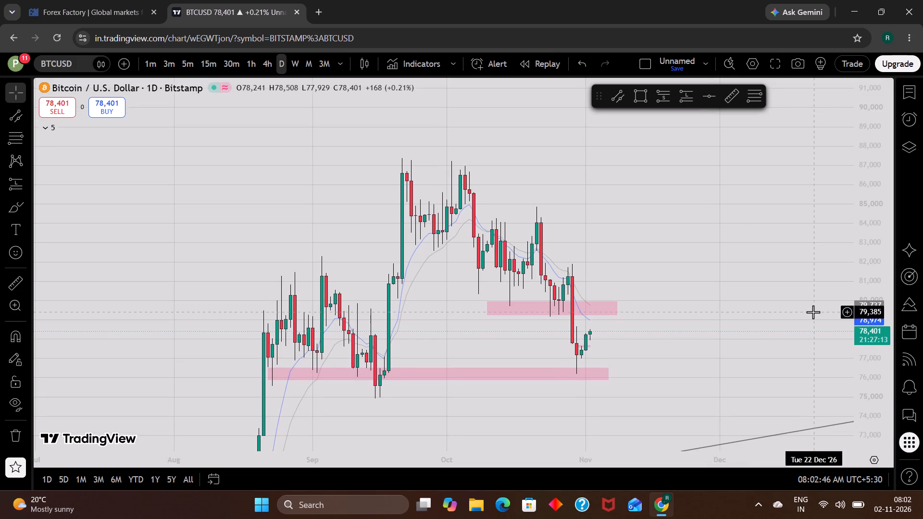
pyautogui.click(617, 99)
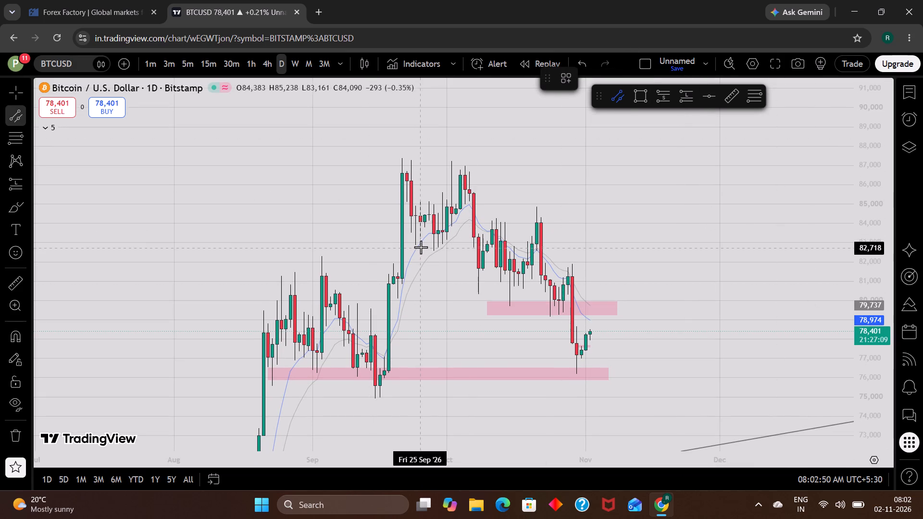
pyautogui.moveTo(414, 245); pyautogui.dragTo(575, 343)
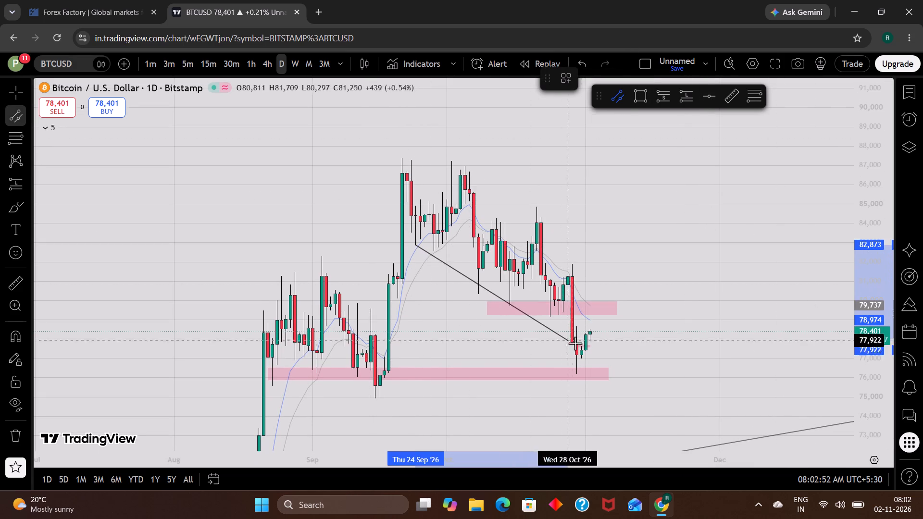
pyautogui.moveTo(575, 343); pyautogui.dragTo(581, 332)
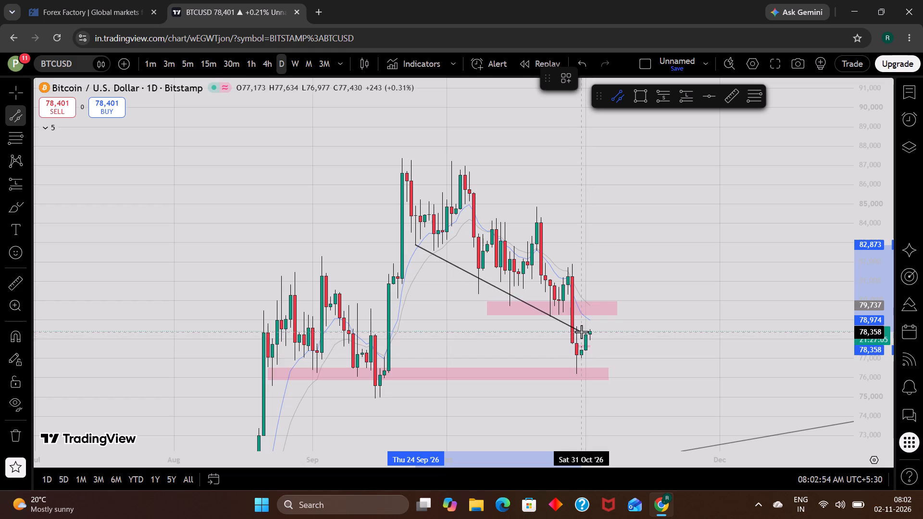
pyautogui.moveTo(581, 332); pyautogui.dragTo(581, 333)
pyautogui.moveTo(581, 333); pyautogui.dragTo(636, 260)
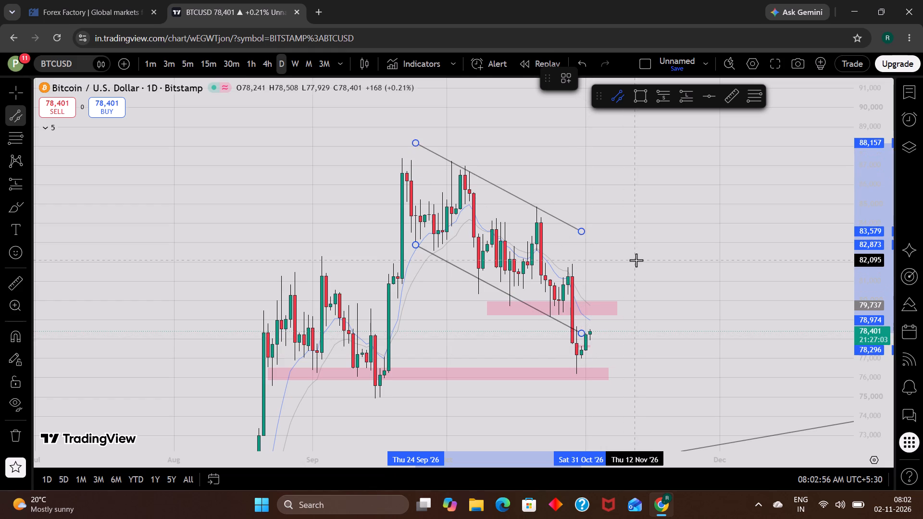
pyautogui.moveTo(636, 260); pyautogui.dragTo(641, 258)
pyautogui.click(641, 258)
pyautogui.click(628, 284)
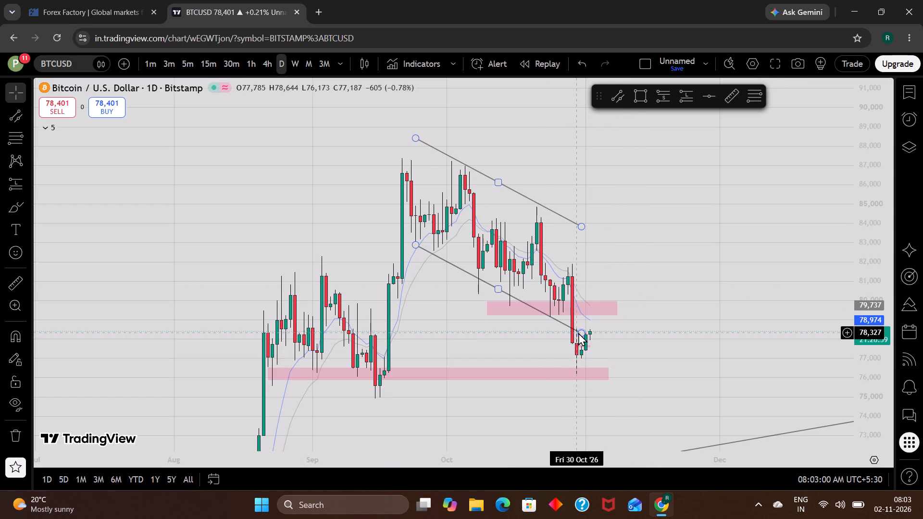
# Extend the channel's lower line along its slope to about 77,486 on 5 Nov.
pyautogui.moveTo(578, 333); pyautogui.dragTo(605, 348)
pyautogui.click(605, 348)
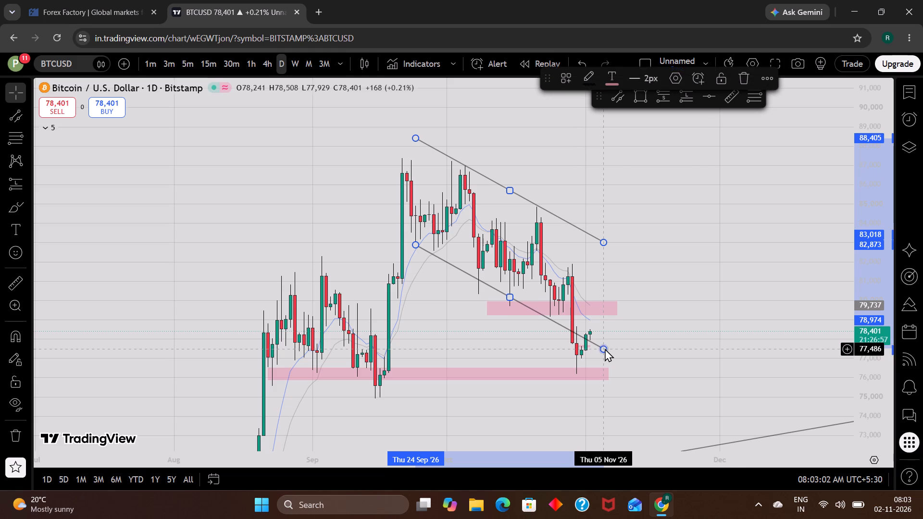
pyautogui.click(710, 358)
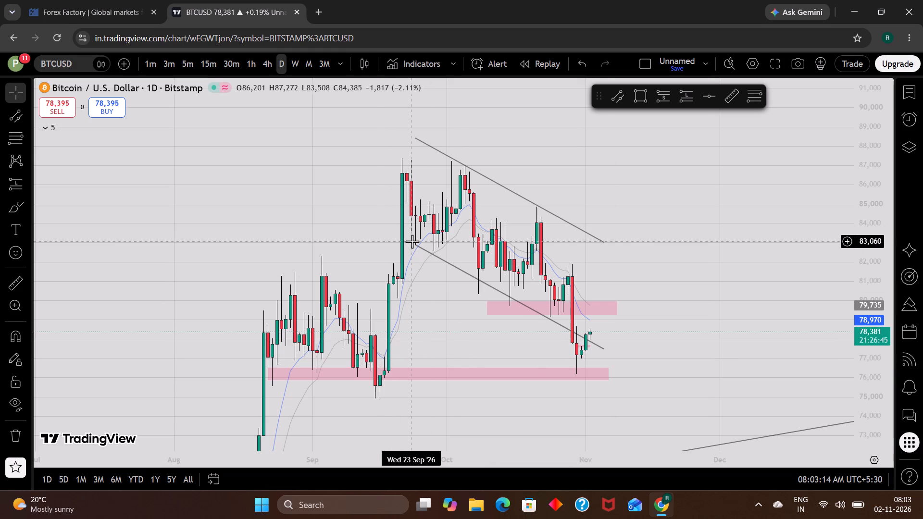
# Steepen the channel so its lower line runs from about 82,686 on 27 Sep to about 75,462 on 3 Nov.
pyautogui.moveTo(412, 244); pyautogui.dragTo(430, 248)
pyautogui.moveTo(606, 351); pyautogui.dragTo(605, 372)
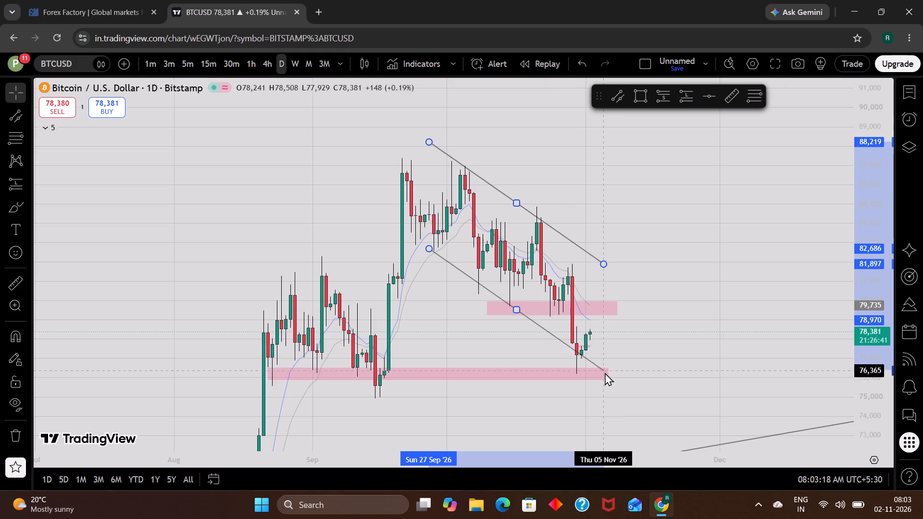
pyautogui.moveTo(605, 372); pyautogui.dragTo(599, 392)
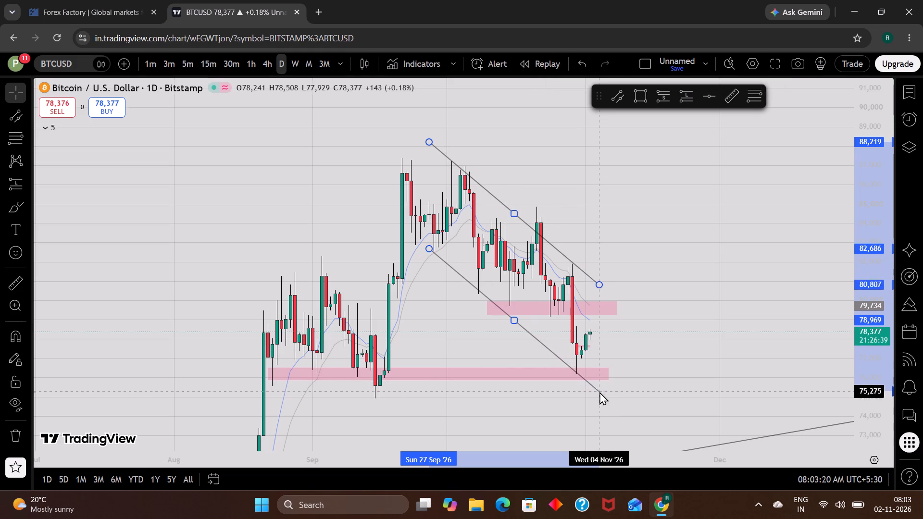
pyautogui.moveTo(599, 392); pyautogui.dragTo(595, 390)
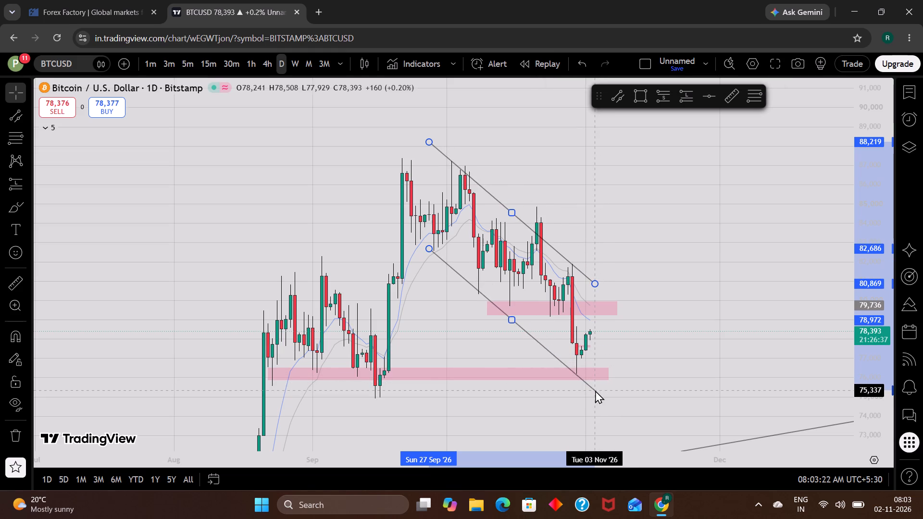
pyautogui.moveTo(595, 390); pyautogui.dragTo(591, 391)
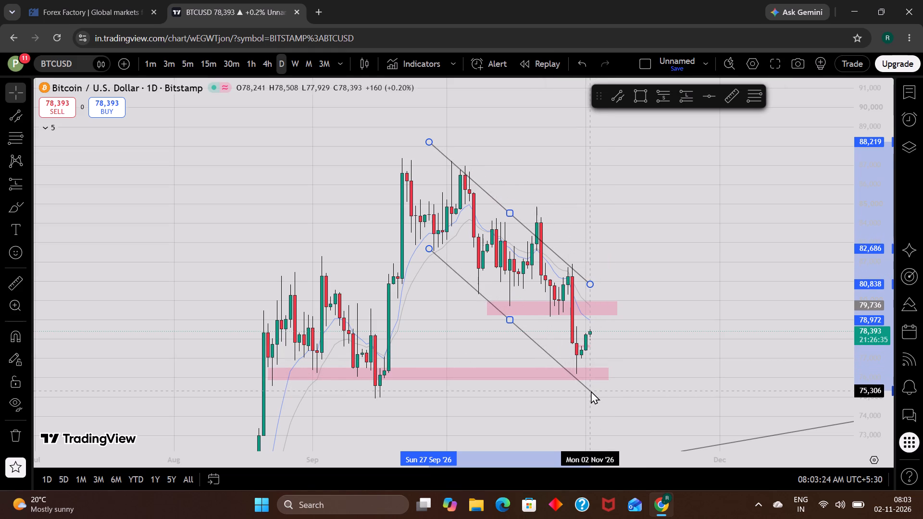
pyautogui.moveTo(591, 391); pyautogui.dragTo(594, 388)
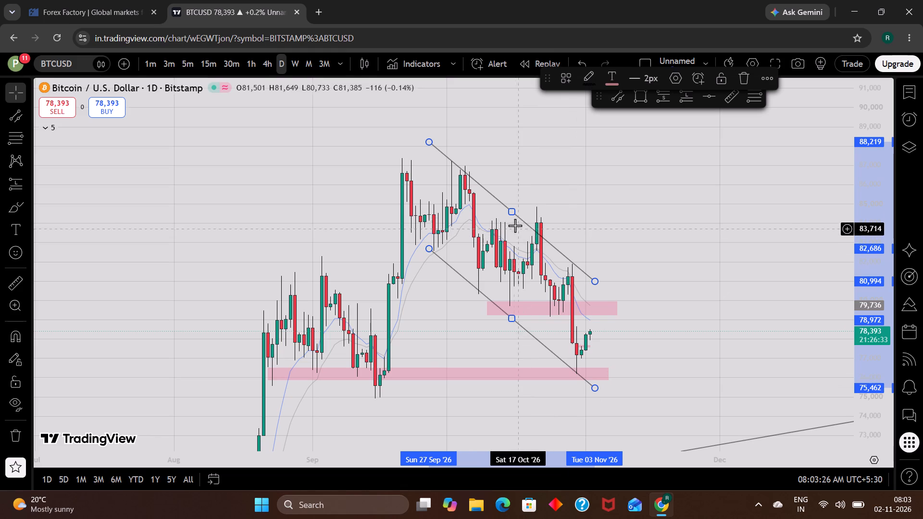
# Widen the channel by raising its upper line to run from about 88,562 to about 81,337.
pyautogui.moveTo(510, 214); pyautogui.dragTo(523, 205)
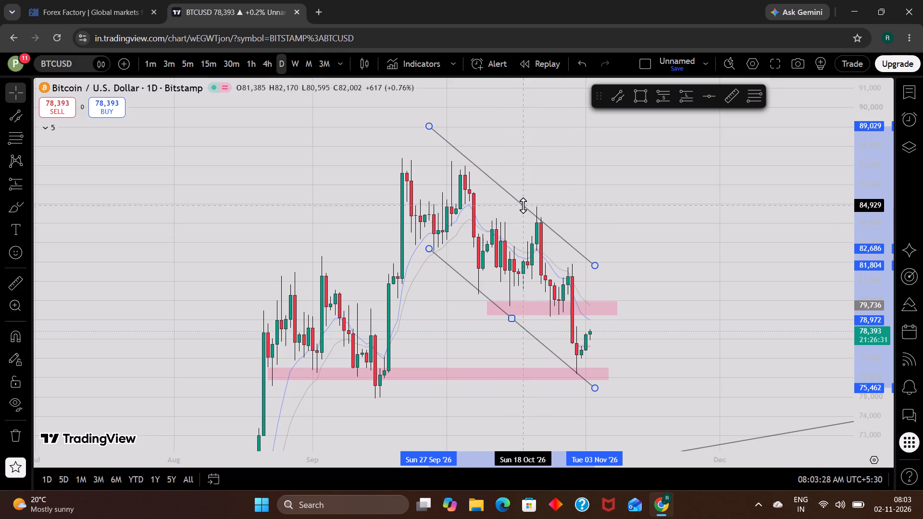
pyautogui.moveTo(523, 205); pyautogui.dragTo(524, 214)
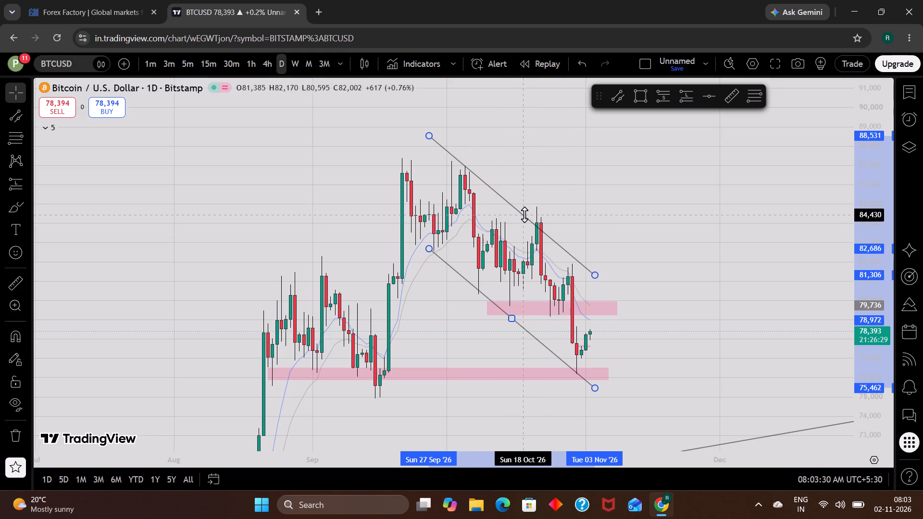
pyautogui.moveTo(524, 214); pyautogui.dragTo(525, 214)
pyautogui.click(720, 269)
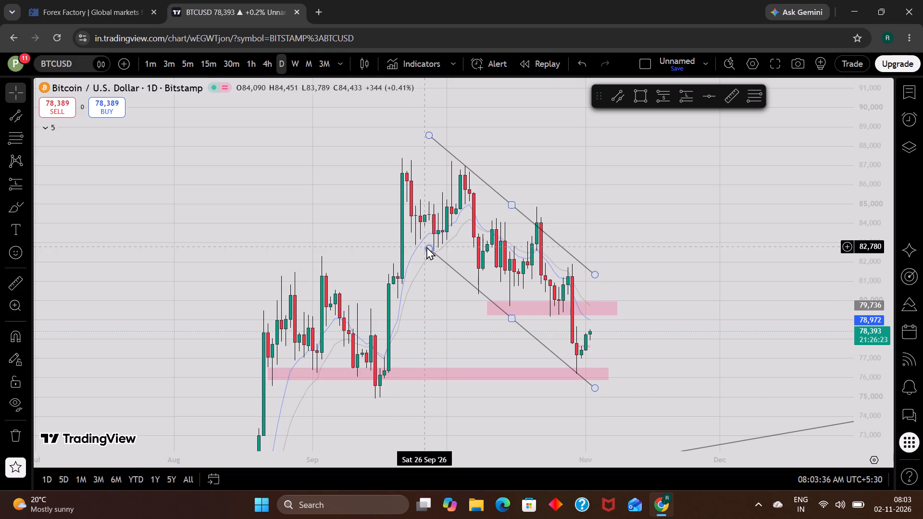
# Flatten the channel so its lower line runs from about 83,200 in late September to about 76,116 on 6 Nov.
pyautogui.moveTo(596, 390); pyautogui.dragTo(596, 389)
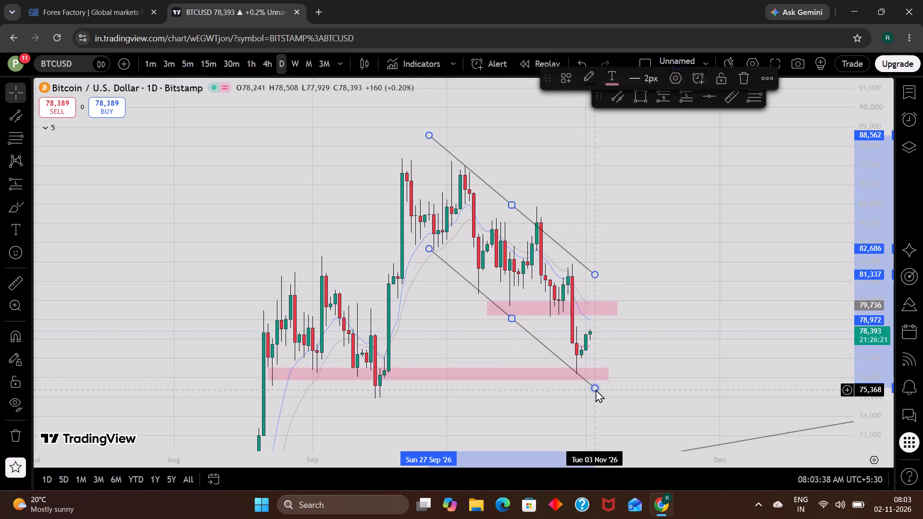
pyautogui.moveTo(596, 389); pyautogui.dragTo(608, 375)
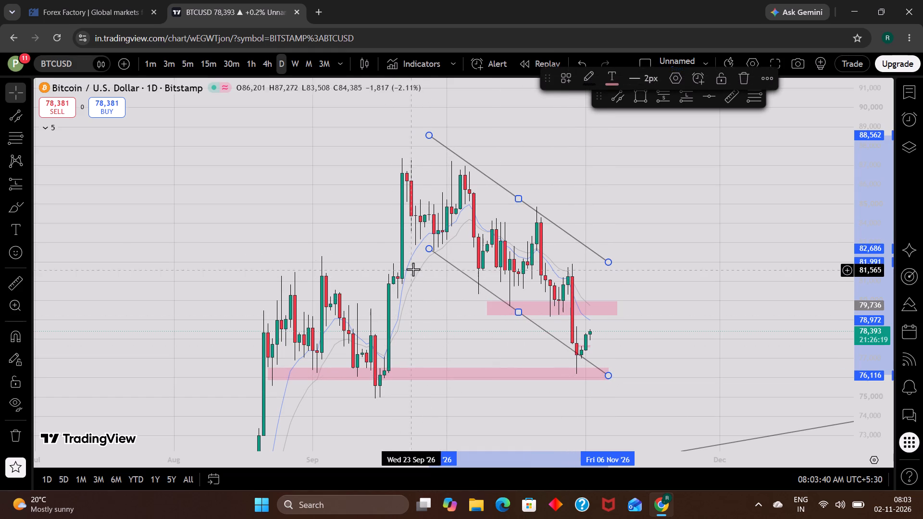
pyautogui.moveTo(427, 248); pyautogui.dragTo(425, 244)
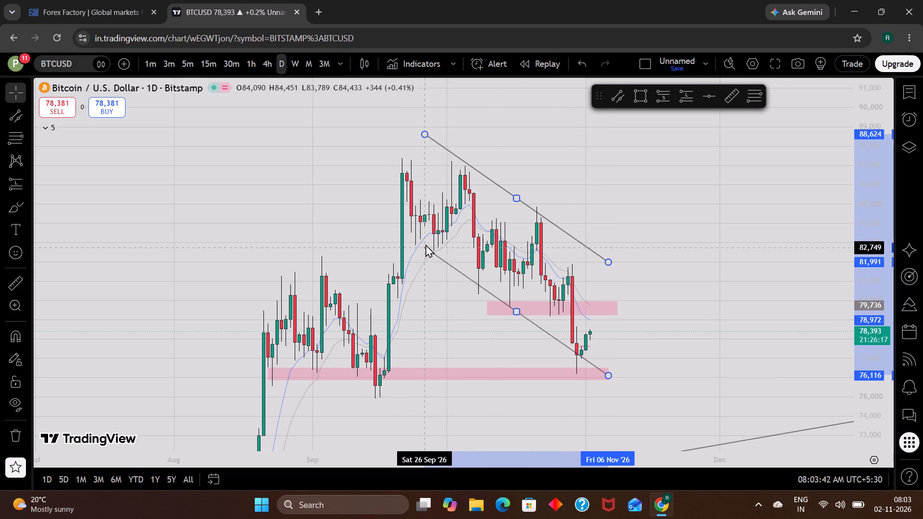
pyautogui.moveTo(425, 244); pyautogui.dragTo(420, 241)
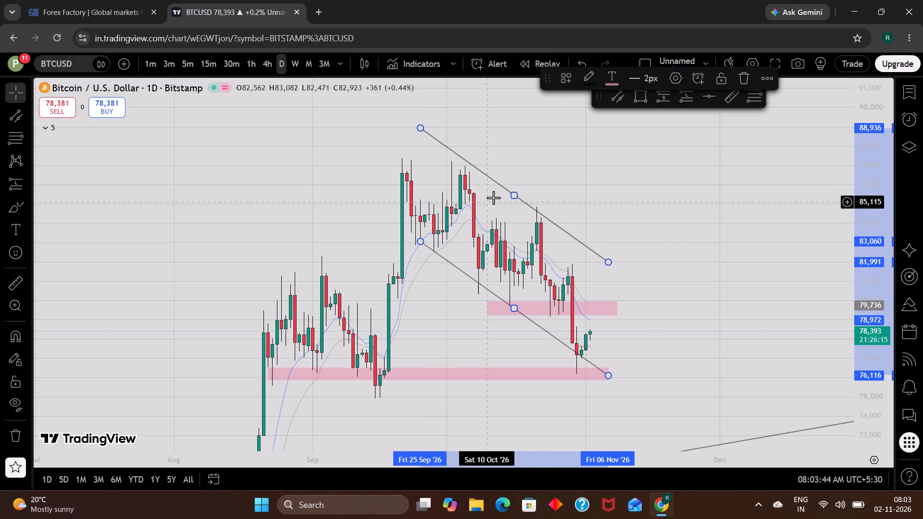
pyautogui.click(511, 195)
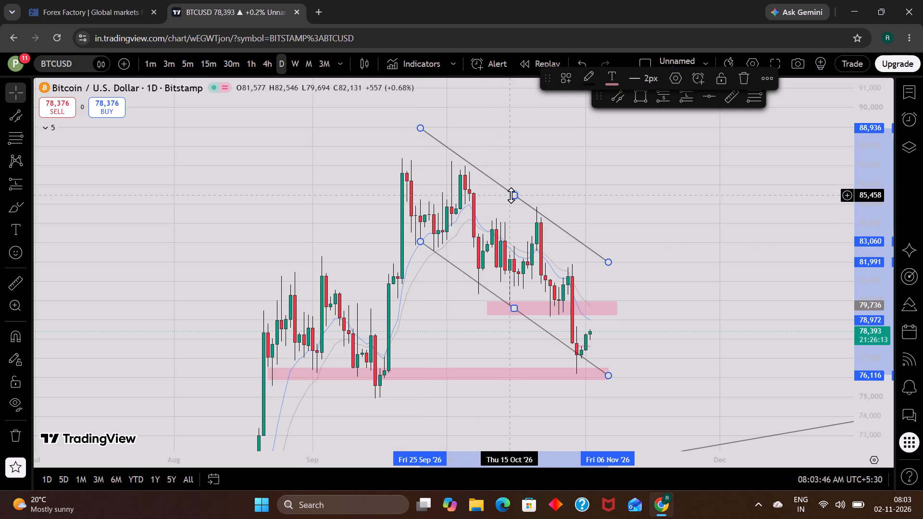
pyautogui.moveTo(418, 238); pyautogui.dragTo(410, 238)
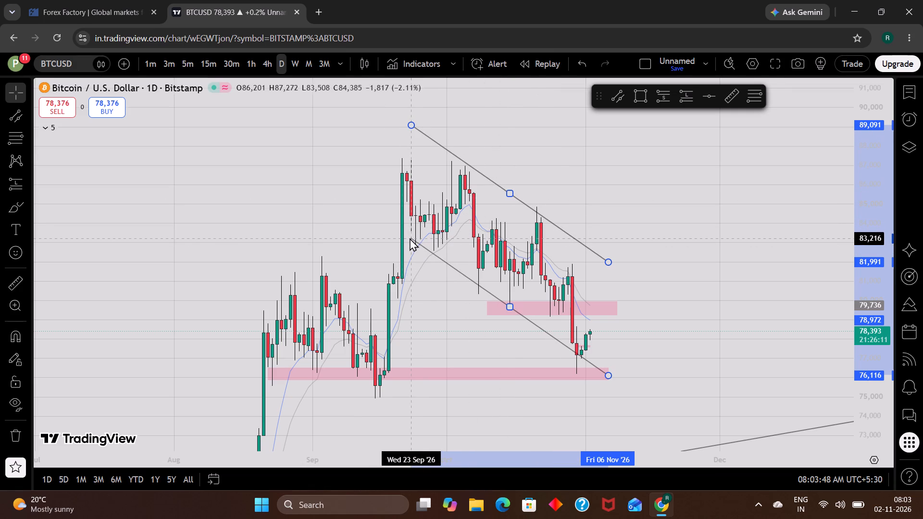
pyautogui.moveTo(410, 238); pyautogui.dragTo(408, 239)
pyautogui.click(717, 368)
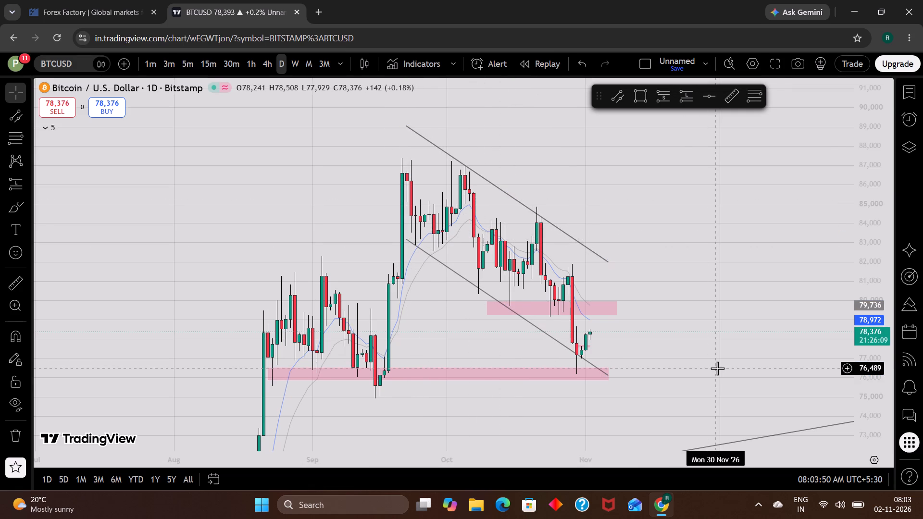
# Delete the descending parallel channel from the BTCUSD daily chart.
pyautogui.scroll(1, 717, 368)
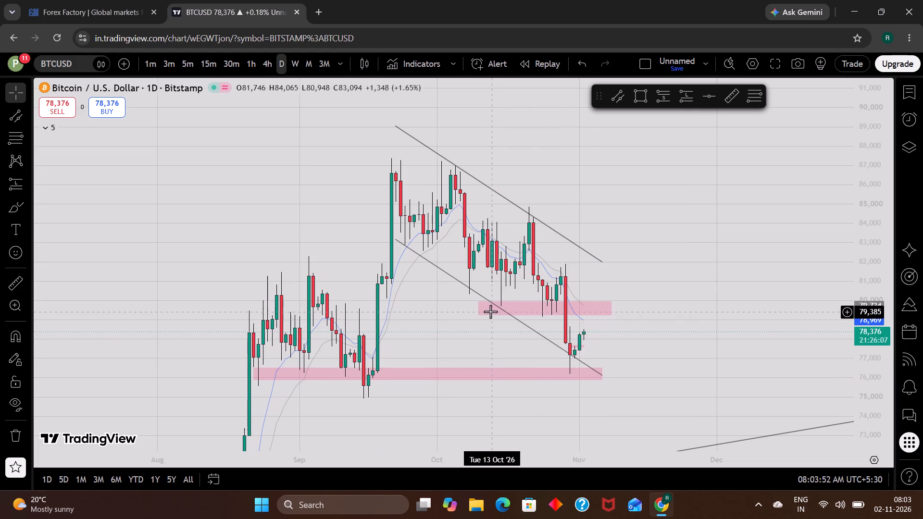
pyautogui.click(499, 309)
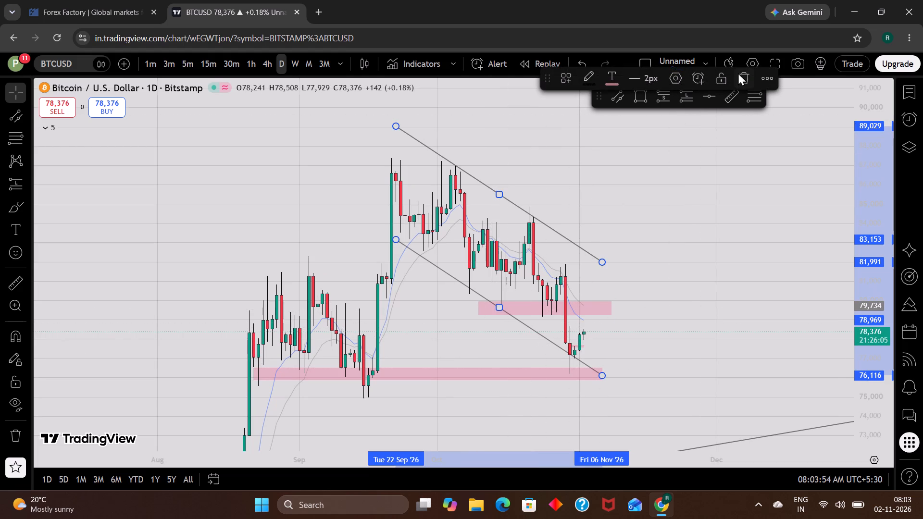
pyautogui.click(738, 73)
# Draw a narrow descending parallel channel with its lower line from about 82,936 on 24 Sep to about 76,863 on 3 Nov.
pyautogui.scroll(1, 711, 190)
pyautogui.moveTo(714, 341); pyautogui.dragTo(708, 332)
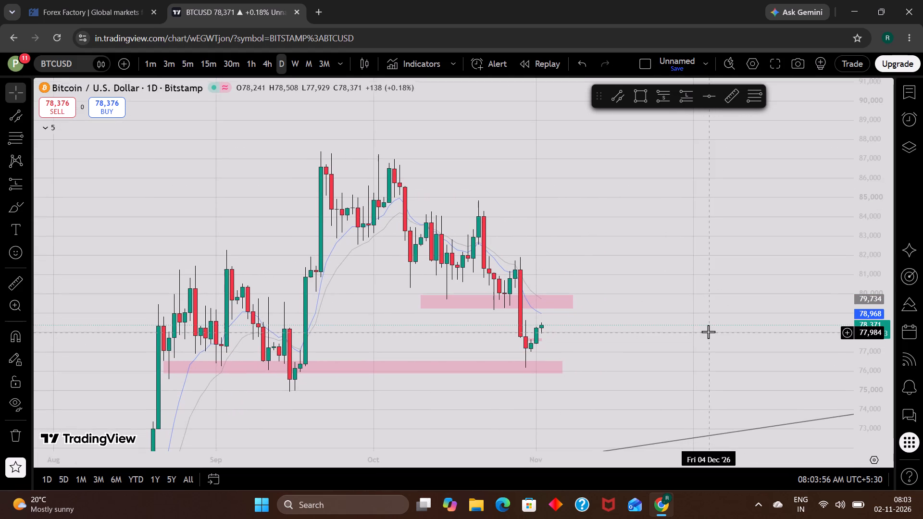
pyautogui.click(614, 95)
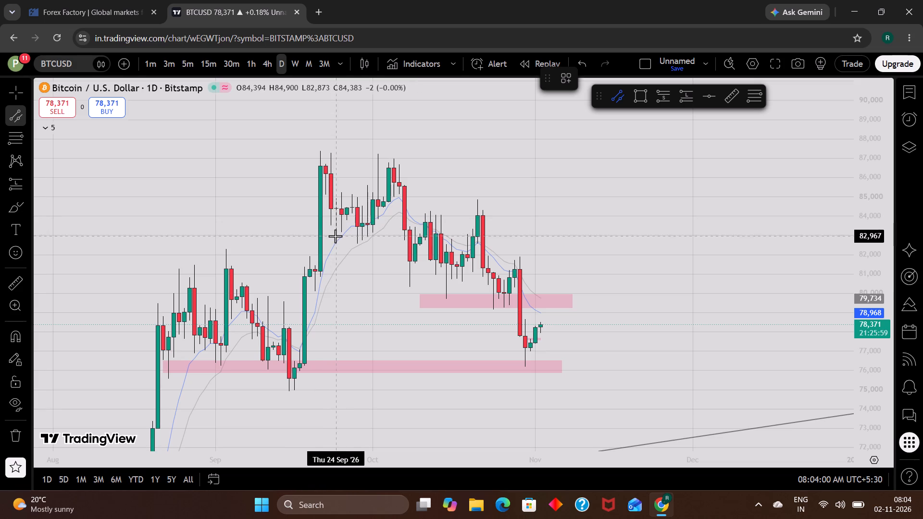
pyautogui.moveTo(335, 236); pyautogui.dragTo(554, 360)
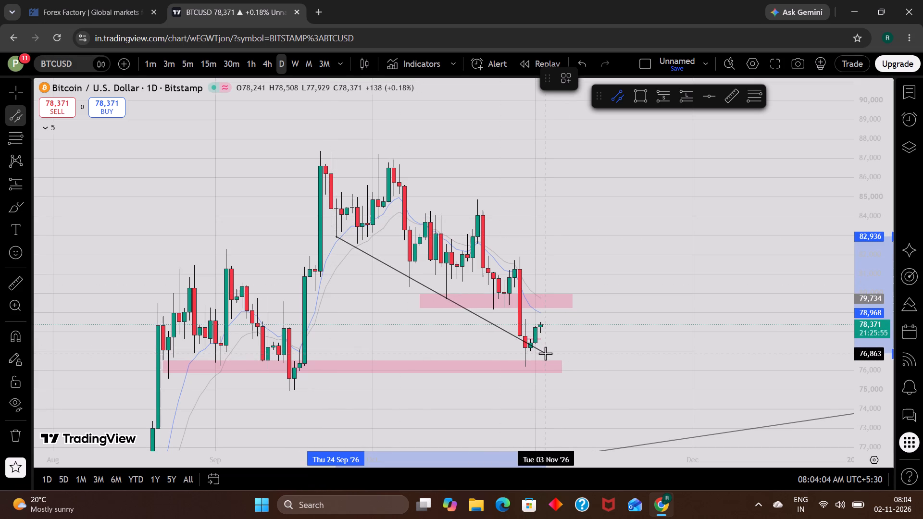
pyautogui.moveTo(545, 353); pyautogui.dragTo(542, 347)
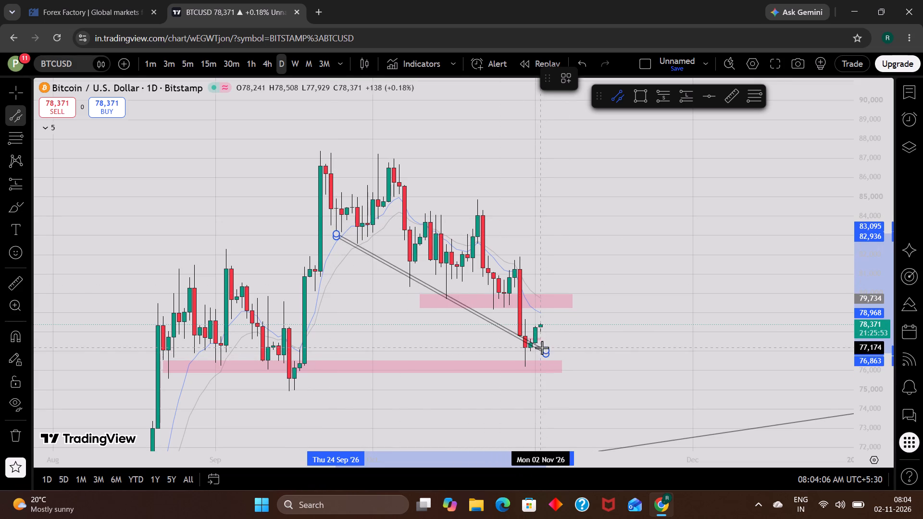
pyautogui.moveTo(542, 347); pyautogui.dragTo(542, 348)
pyautogui.click(542, 348)
pyautogui.click(667, 357)
# Flatten the channel so its lower line runs from about 82,998 on 24 Sep to about 77,455 on 6 Nov.
pyautogui.scroll(-2, 667, 357)
pyautogui.scroll(1, 667, 357)
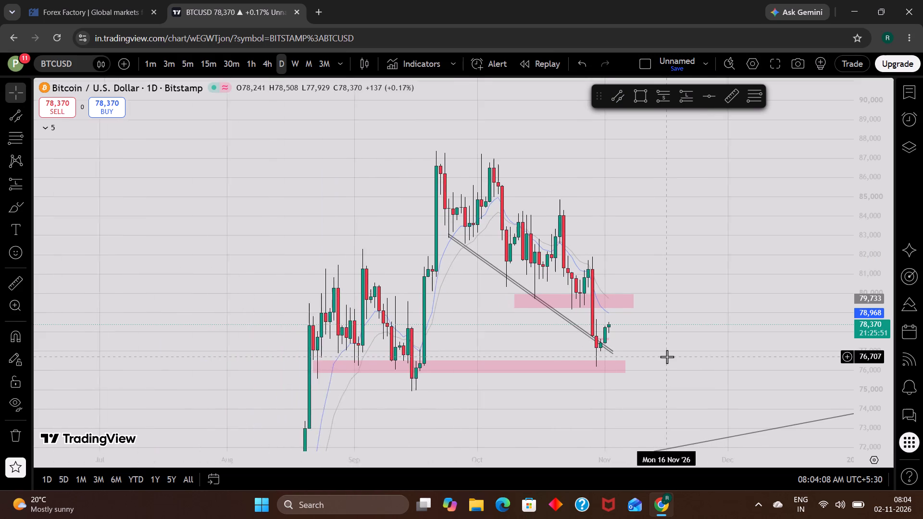
pyautogui.scroll(3, 667, 357)
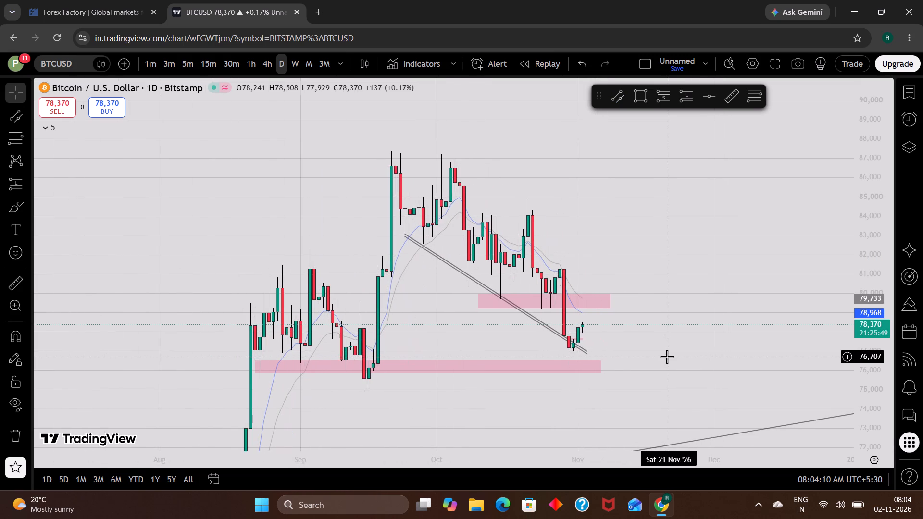
pyautogui.moveTo(590, 351); pyautogui.dragTo(599, 342)
pyautogui.click(599, 342)
pyautogui.click(673, 340)
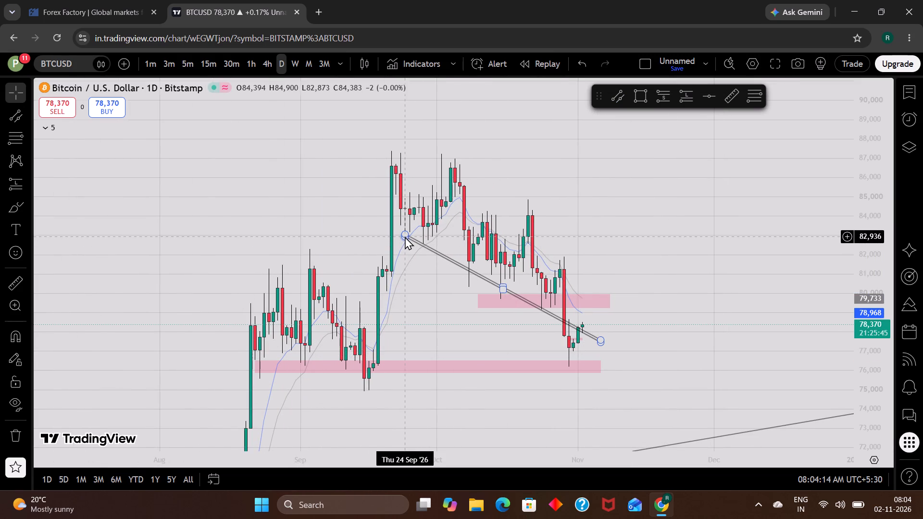
pyautogui.click(405, 236)
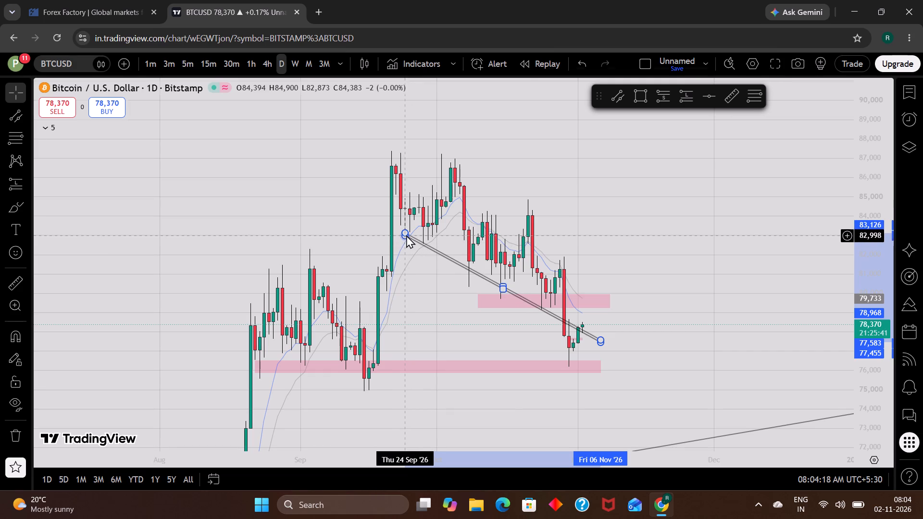
pyautogui.click(406, 235)
pyautogui.click(674, 290)
# Switch to XAUUSD and examine its price action on the weekly timeframe.
pyautogui.scroll(1, 674, 290)
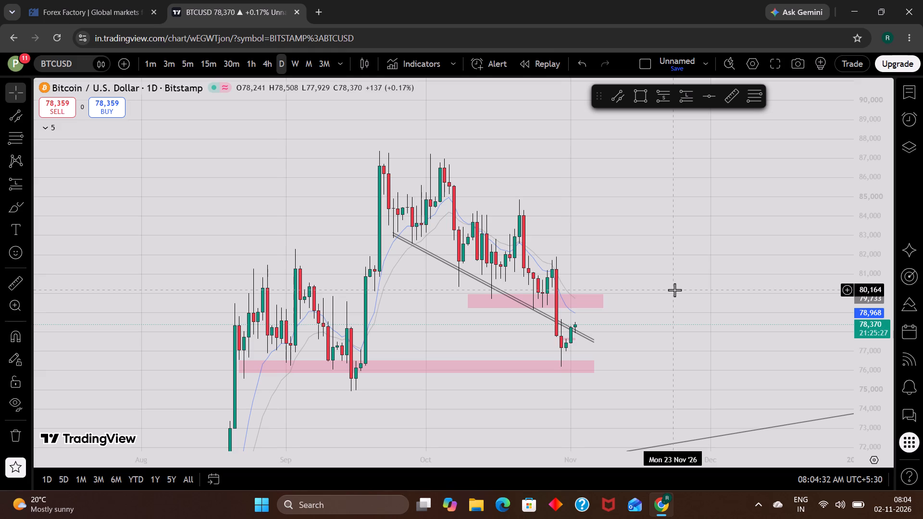
pyautogui.press('Down')
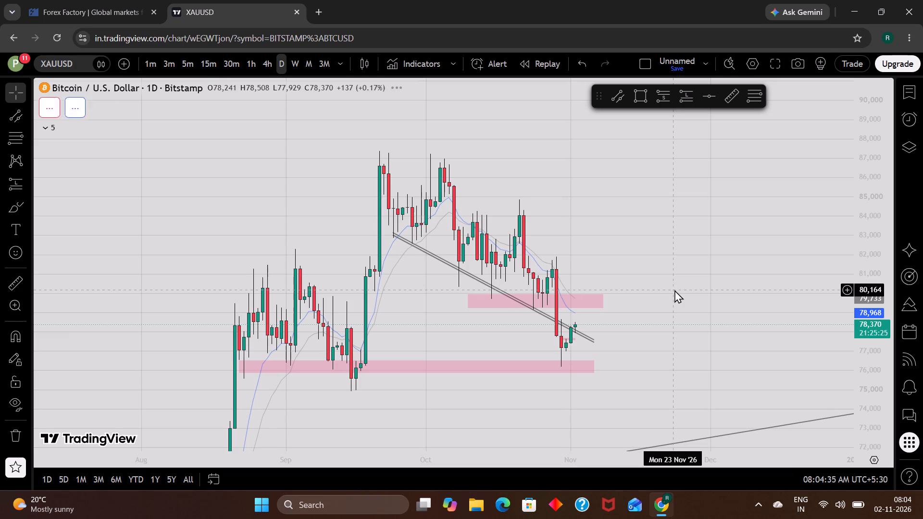
pyautogui.press('Down')
pyautogui.click(726, 324)
pyautogui.press('Up')
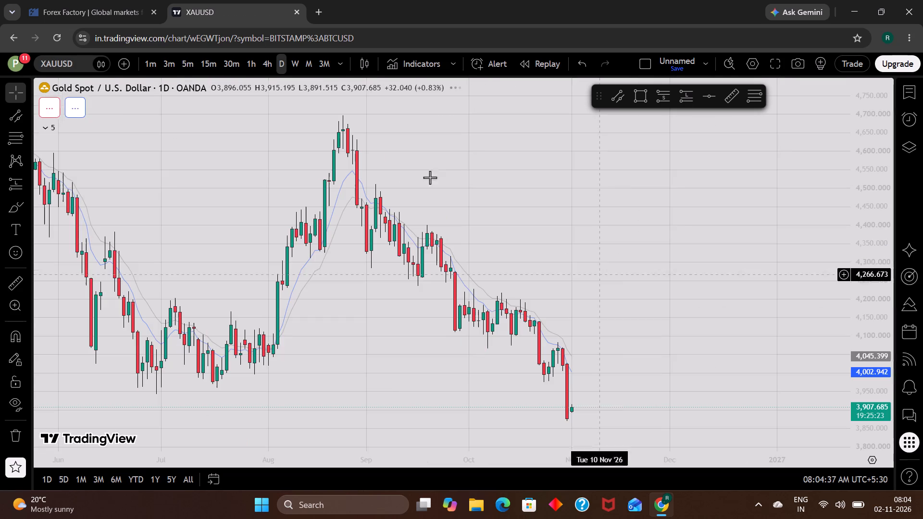
pyautogui.click(297, 54)
pyautogui.moveTo(594, 276); pyautogui.dragTo(594, 178)
pyautogui.scroll(-8, 891, 368)
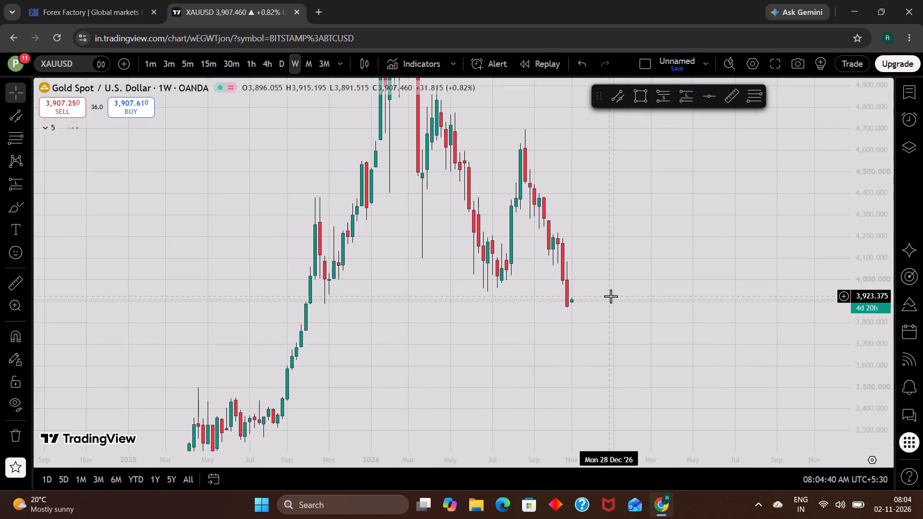
pyautogui.scroll(1, 611, 296)
pyautogui.moveTo(357, 201); pyautogui.dragTo(359, 206)
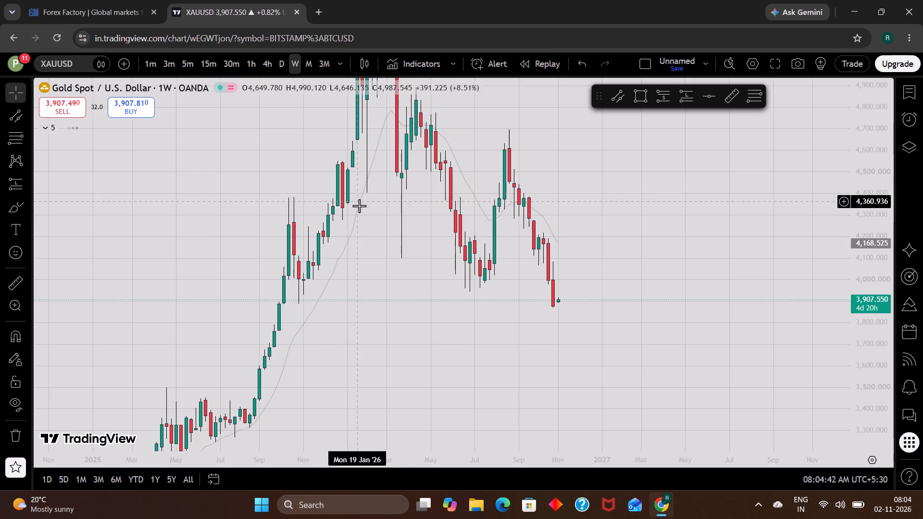
pyautogui.moveTo(359, 206); pyautogui.dragTo(355, 208)
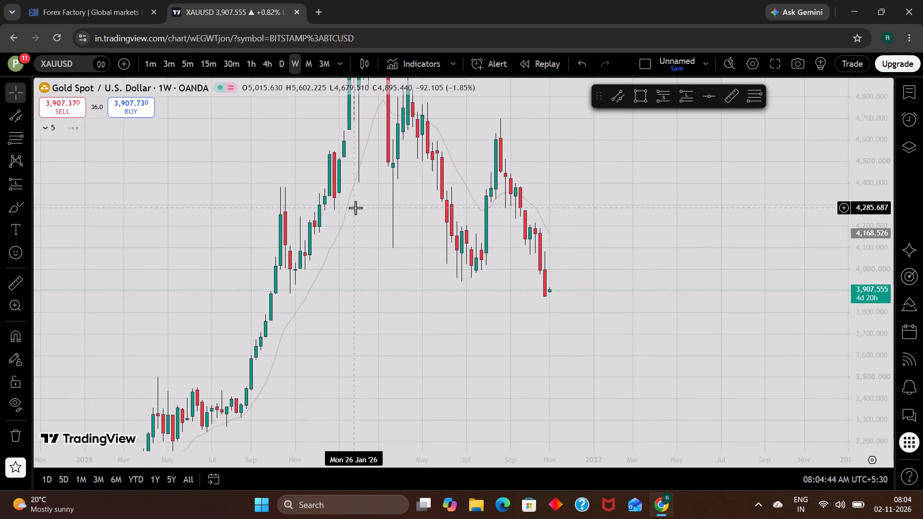
# Examine XAUUSD price action on the daily and 4-hour timeframes.
pyautogui.click(285, 73)
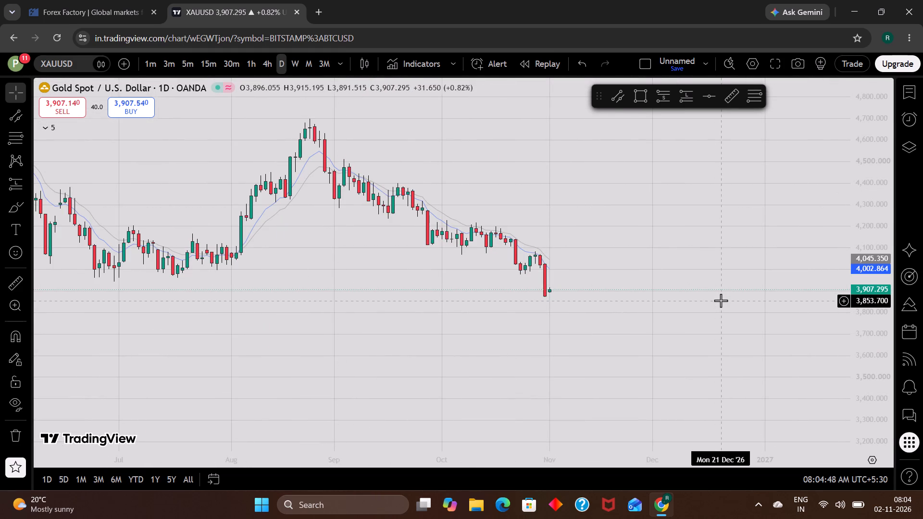
pyautogui.scroll(5, 872, 328)
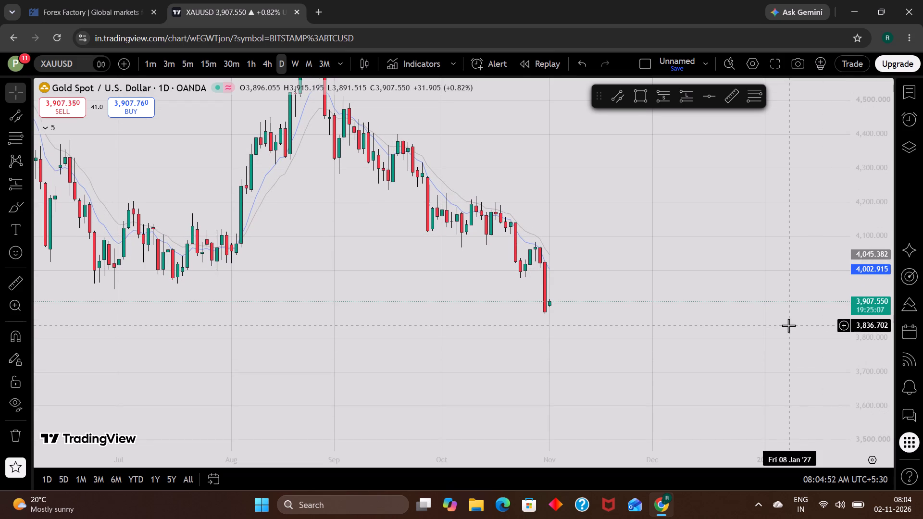
pyautogui.scroll(1, 788, 325)
pyautogui.scroll(-1, 788, 325)
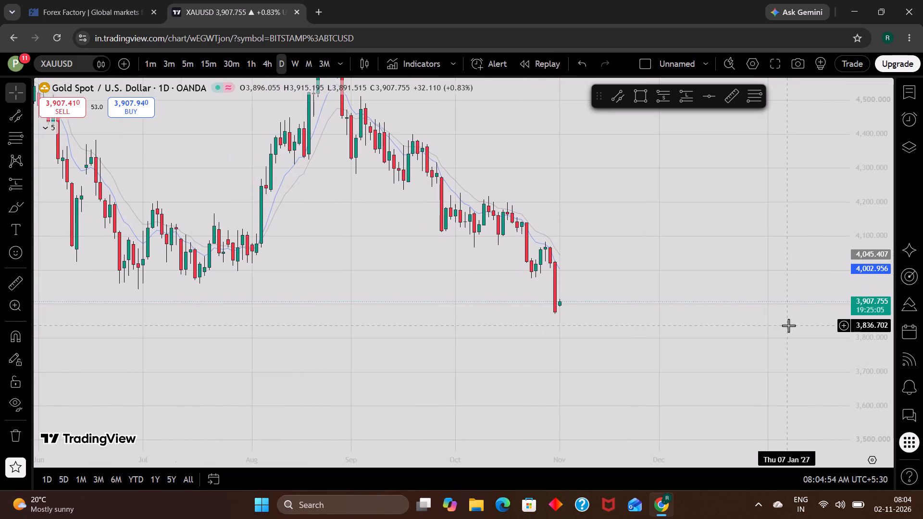
pyautogui.scroll(1, 788, 325)
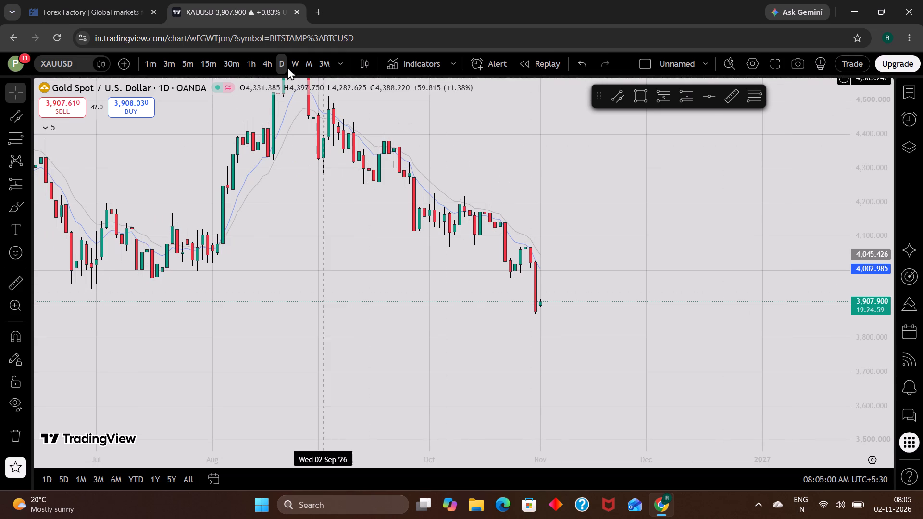
pyautogui.click(272, 66)
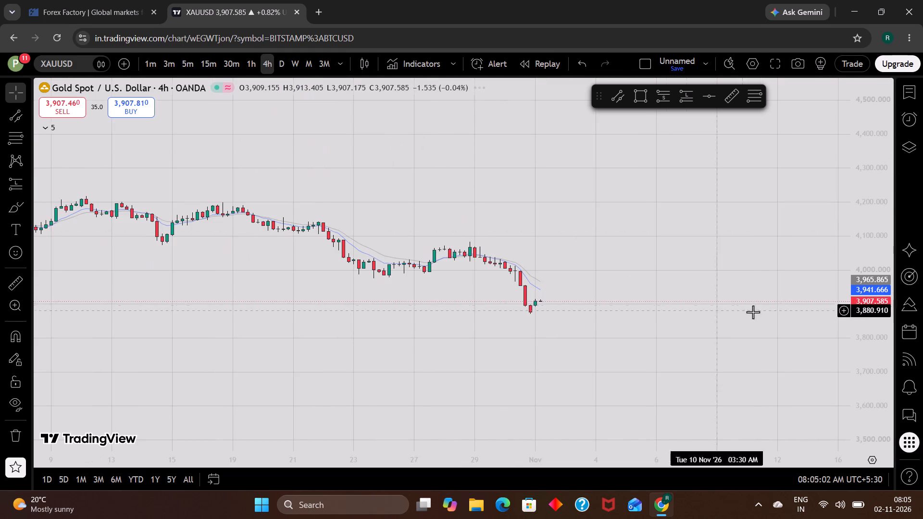
pyautogui.scroll(9, 861, 321)
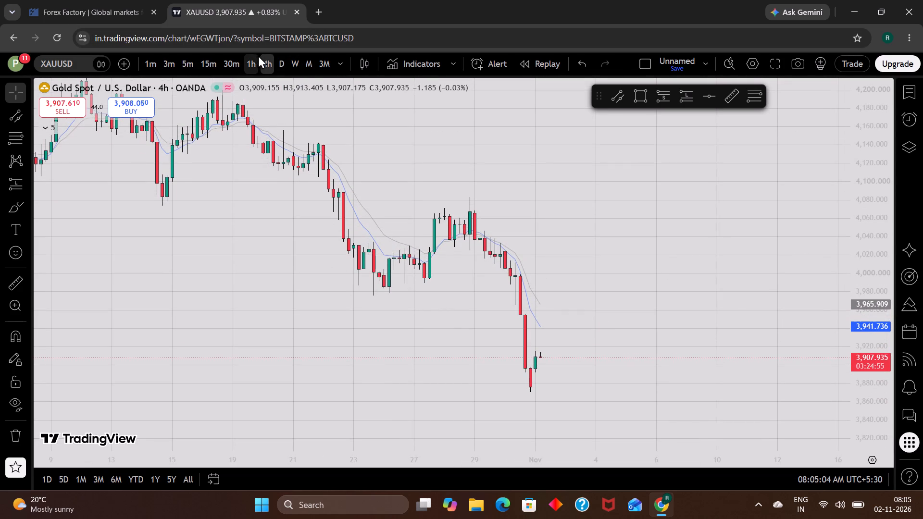
# Examine the recent XAUUSD price action on the 1-hour, 30-minute and 15-minute timeframes.
pyautogui.click(252, 58)
pyautogui.moveTo(661, 309); pyautogui.dragTo(674, 233)
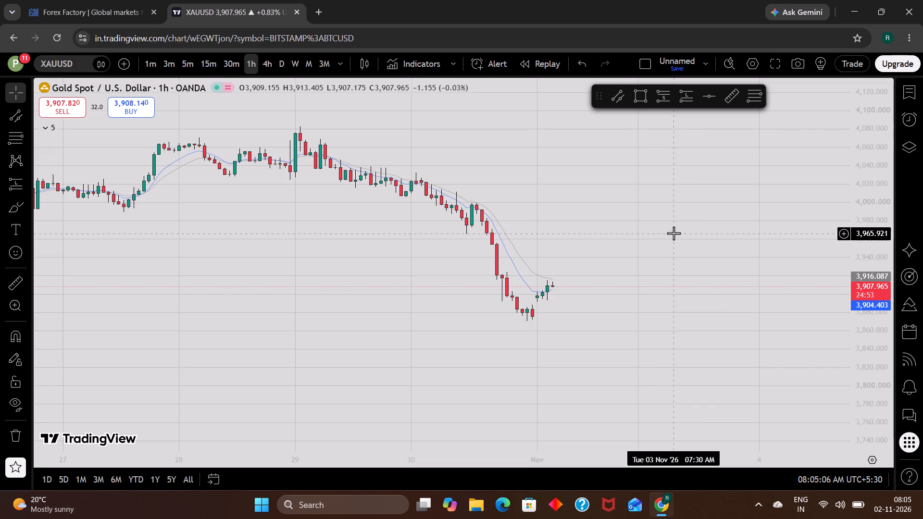
pyautogui.scroll(6, 858, 313)
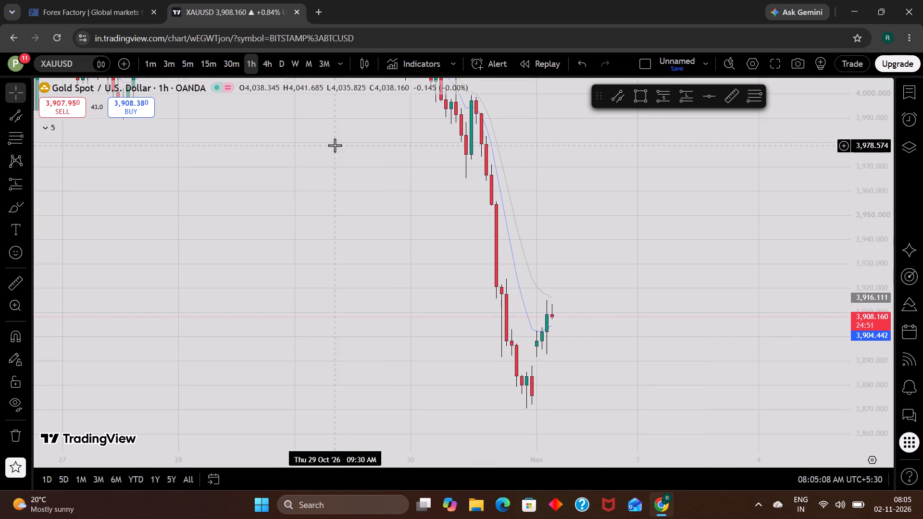
pyautogui.click(226, 59)
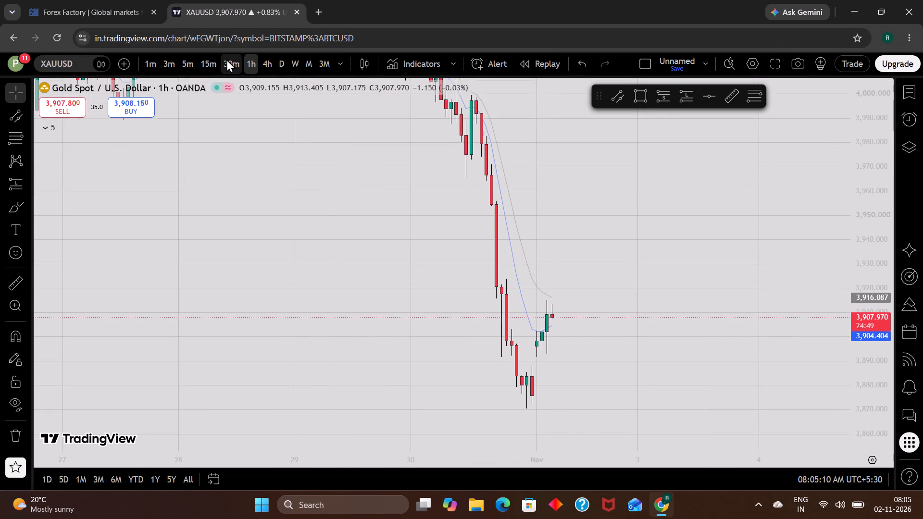
pyautogui.moveTo(317, 274); pyautogui.dragTo(381, 242)
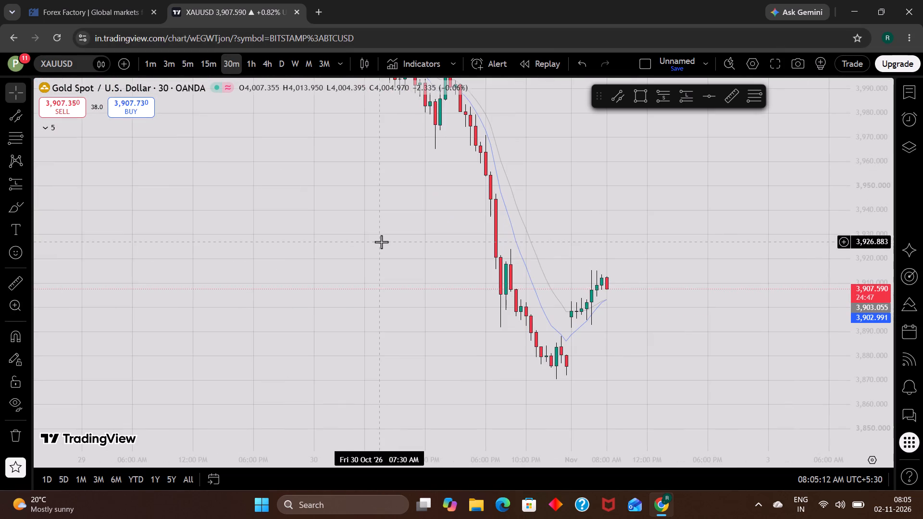
pyautogui.click(219, 70)
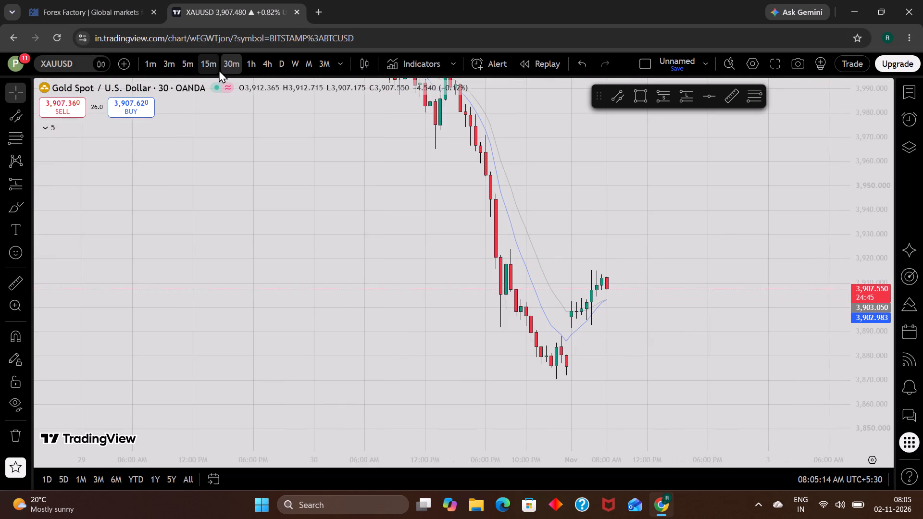
pyautogui.scroll(3, 857, 354)
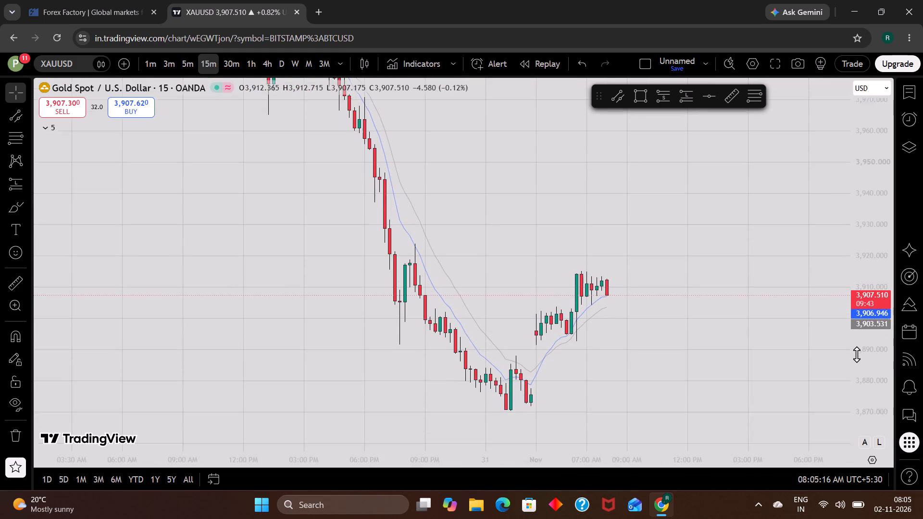
# Switch to AUDUSD and compare price action around its two pink zones on the 1-hour and 4-hour timeframes.
pyautogui.press('Down')
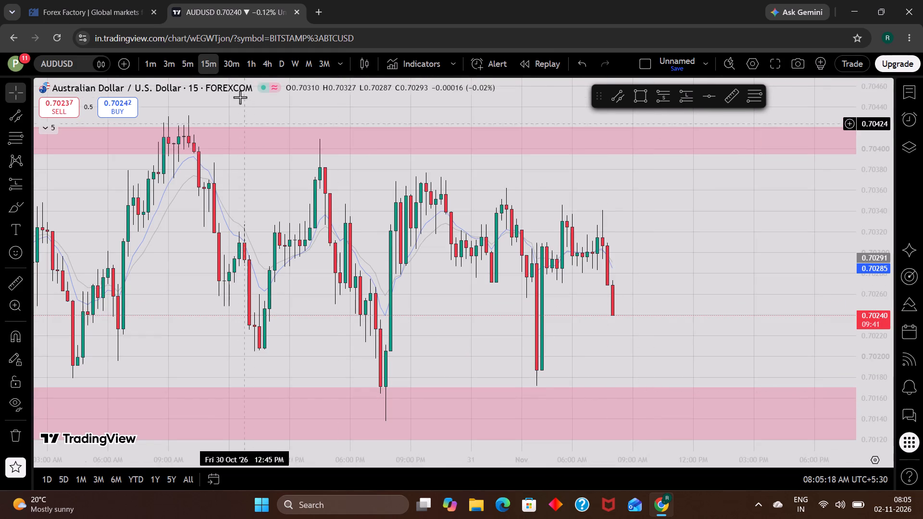
pyautogui.click(257, 66)
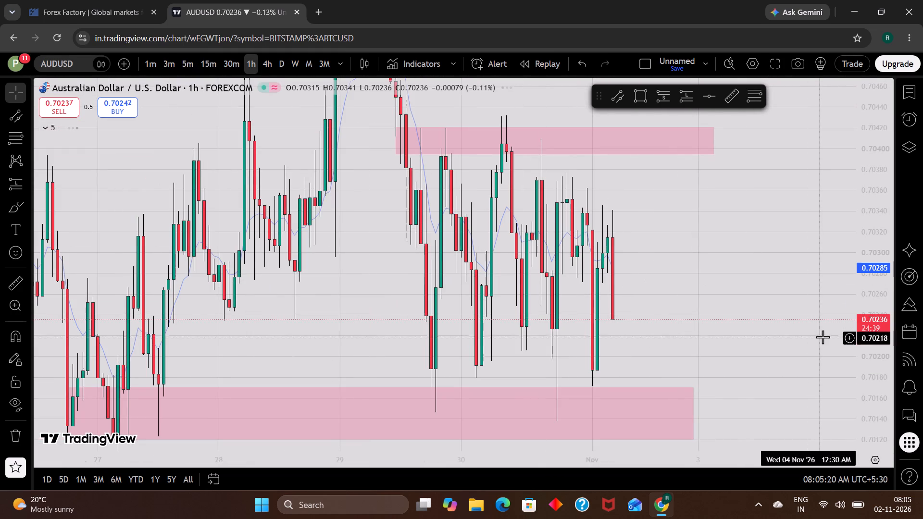
pyautogui.scroll(-8, 872, 342)
pyautogui.moveTo(729, 259); pyautogui.dragTo(700, 265)
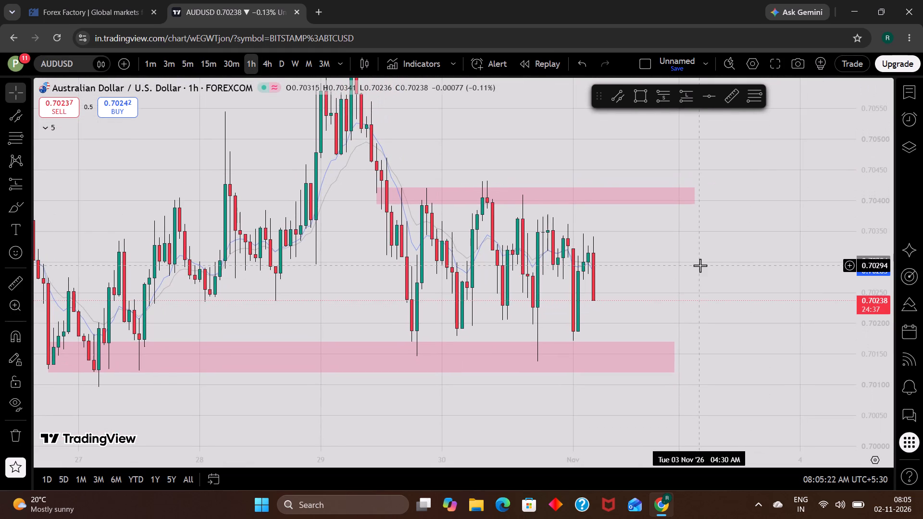
pyautogui.press('Down')
pyautogui.press('Up')
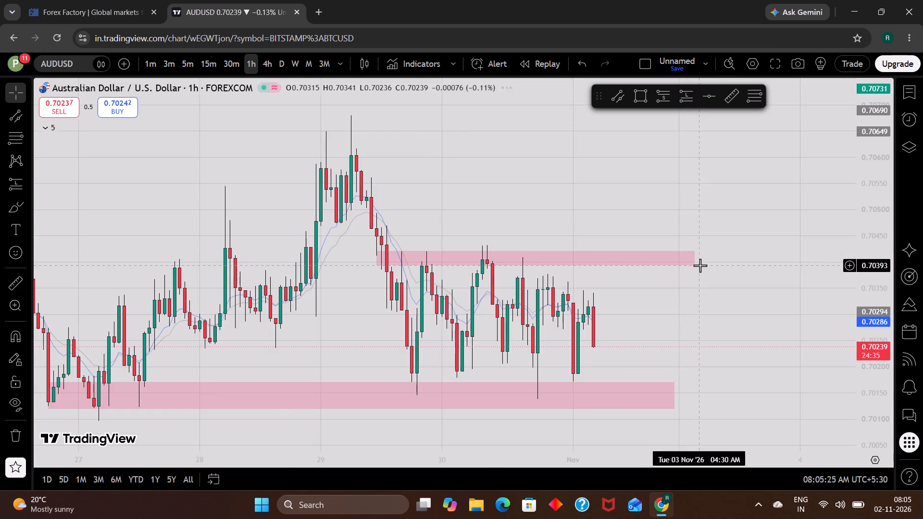
pyautogui.click(263, 66)
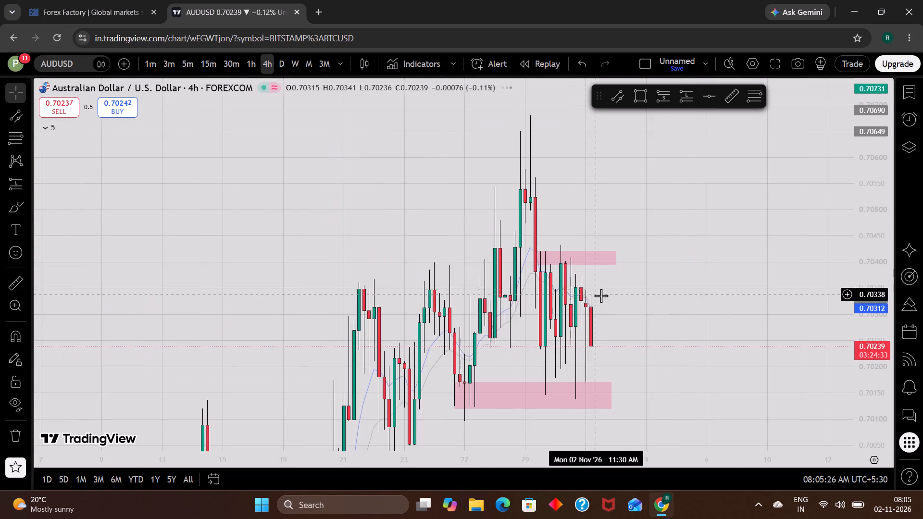
pyautogui.scroll(1, 601, 296)
pyautogui.click(248, 63)
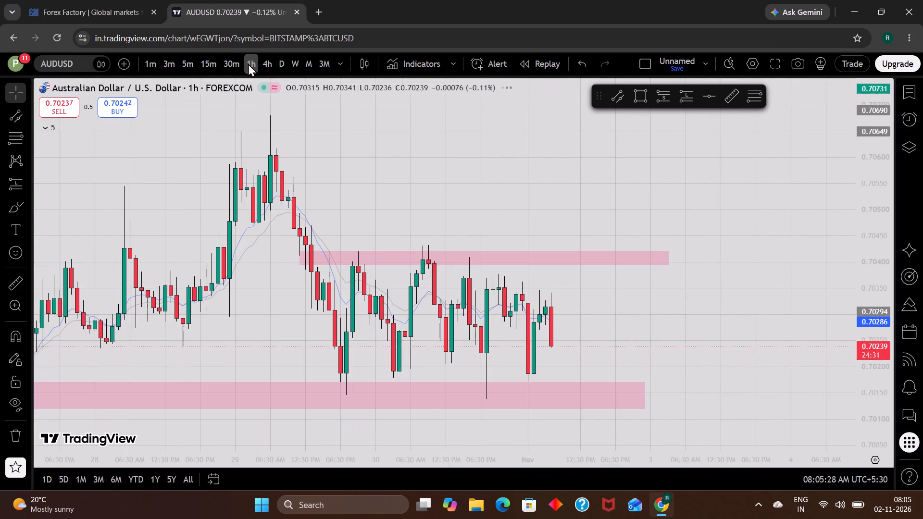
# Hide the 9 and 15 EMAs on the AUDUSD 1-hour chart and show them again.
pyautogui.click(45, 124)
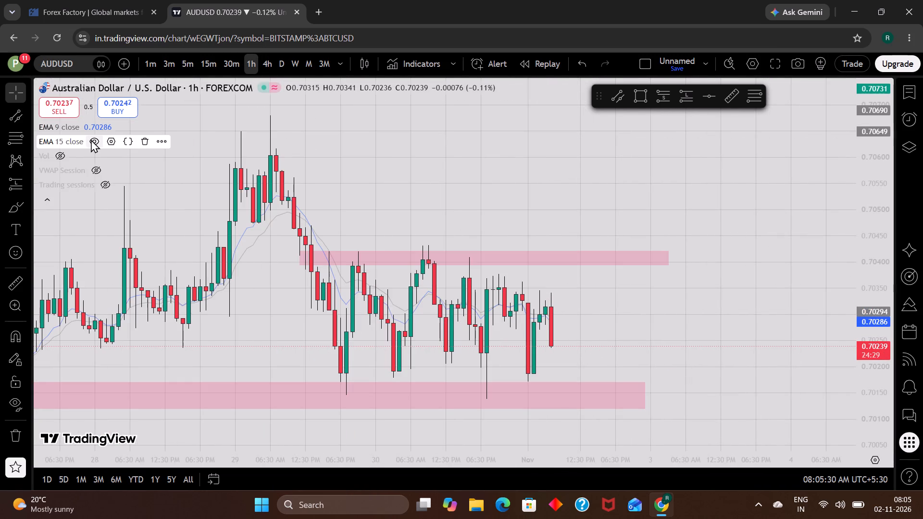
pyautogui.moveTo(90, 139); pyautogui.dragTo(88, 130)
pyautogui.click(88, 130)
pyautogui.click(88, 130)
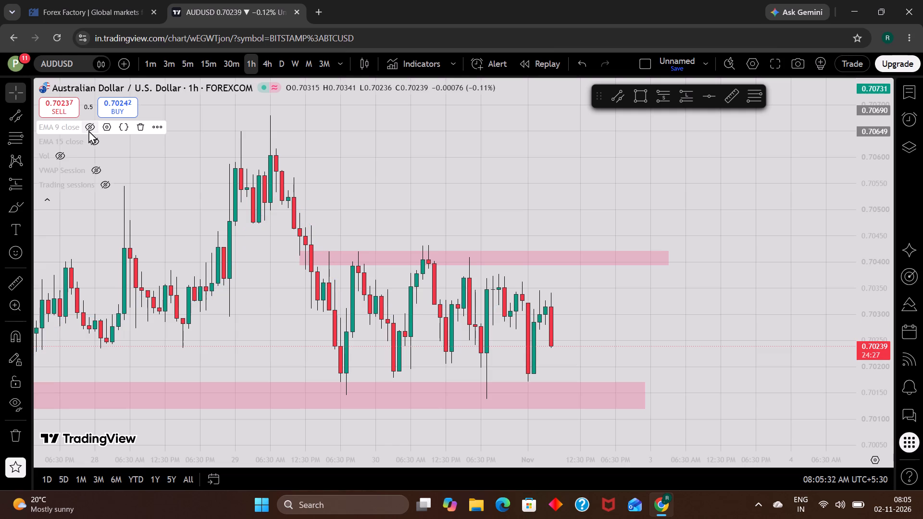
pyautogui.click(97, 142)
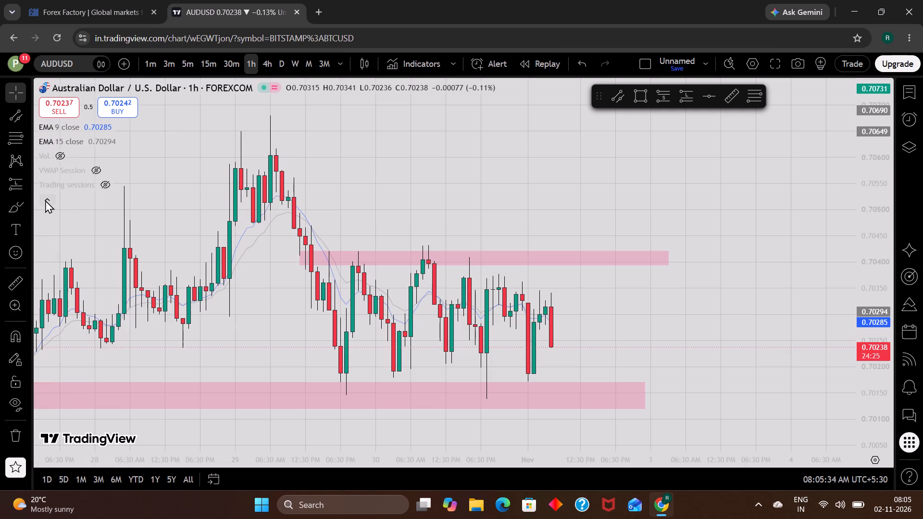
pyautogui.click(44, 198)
# Examine AUDUSD price action around the two pink zones on the 1-hour and 4-hour timeframes.
pyautogui.moveTo(635, 346); pyautogui.dragTo(617, 288)
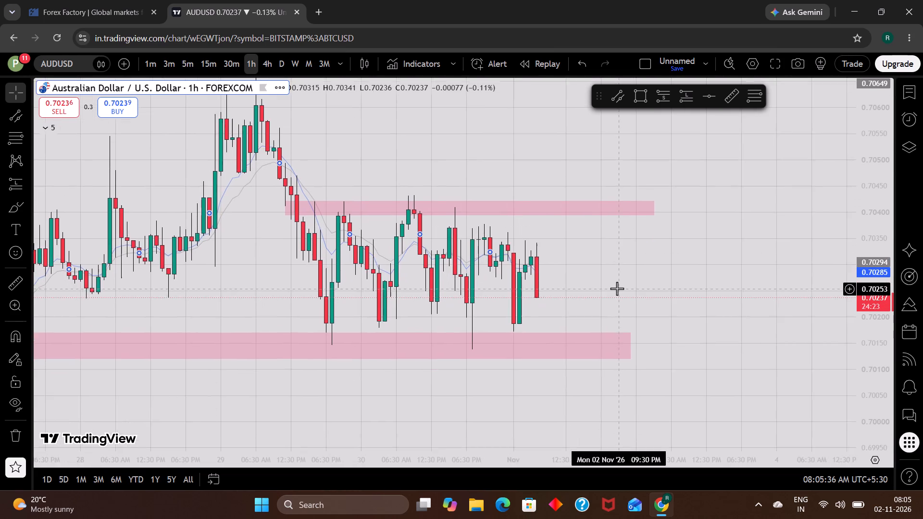
pyautogui.scroll(-3, 617, 288)
pyautogui.scroll(1, 369, 280)
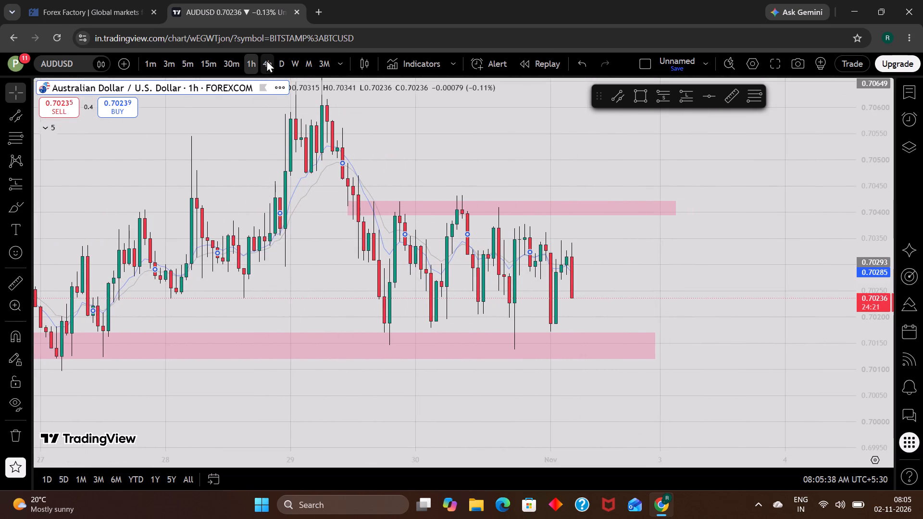
pyautogui.click(266, 60)
pyautogui.scroll(-5, 870, 376)
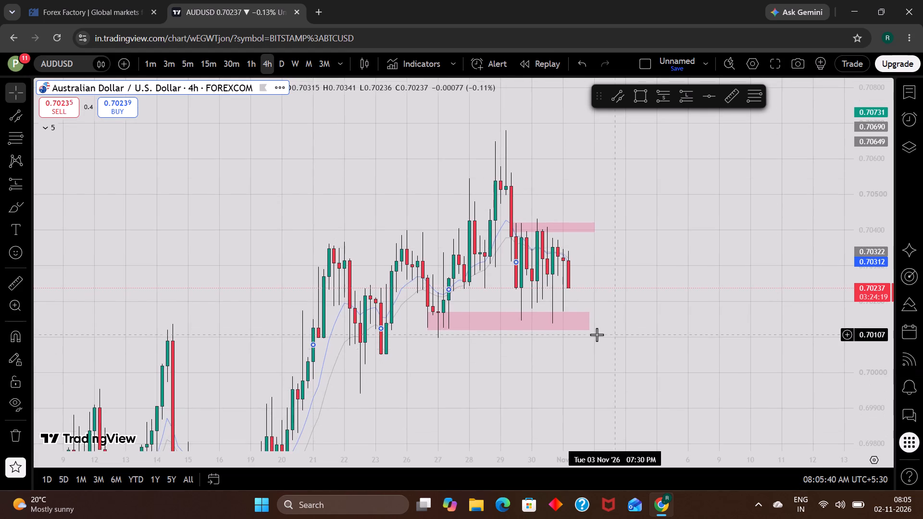
pyautogui.scroll(2, 597, 334)
pyautogui.scroll(-3, 597, 334)
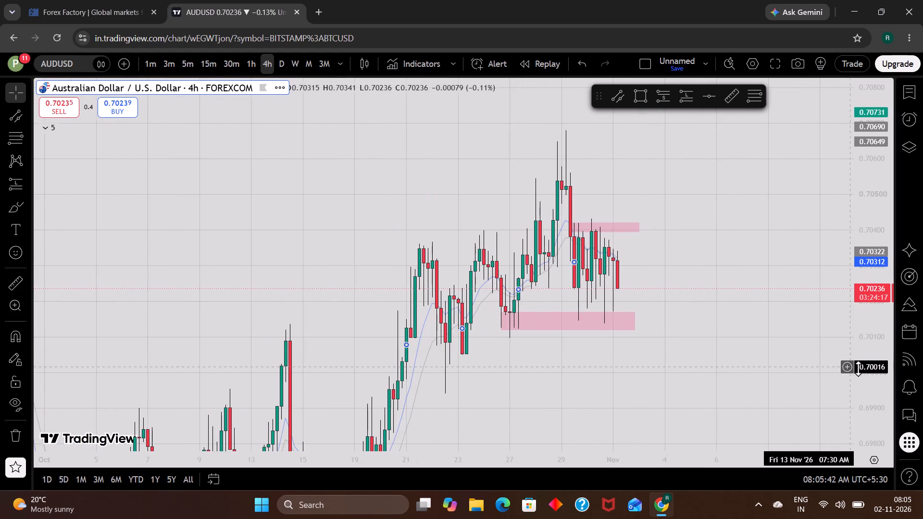
pyautogui.scroll(-7, 864, 370)
pyautogui.scroll(-4, 711, 368)
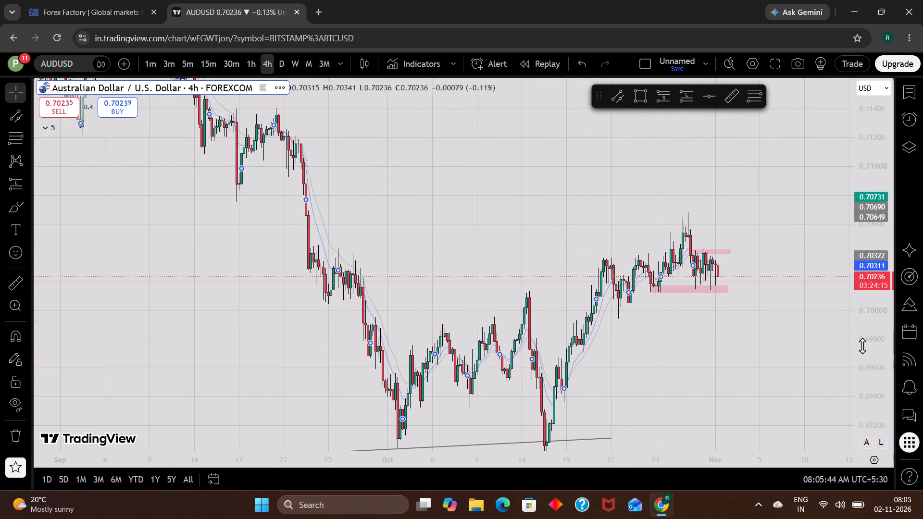
pyautogui.scroll(6, 863, 346)
pyautogui.scroll(2, 797, 353)
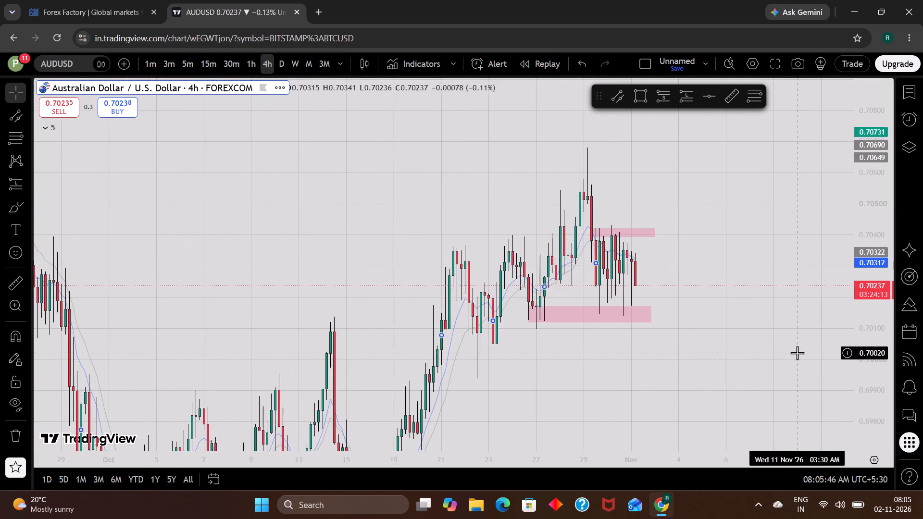
# Extend the lower pink zone on the AUDUSD 4-hour chart forward in time to about 4 November.
pyautogui.scroll(2, 797, 353)
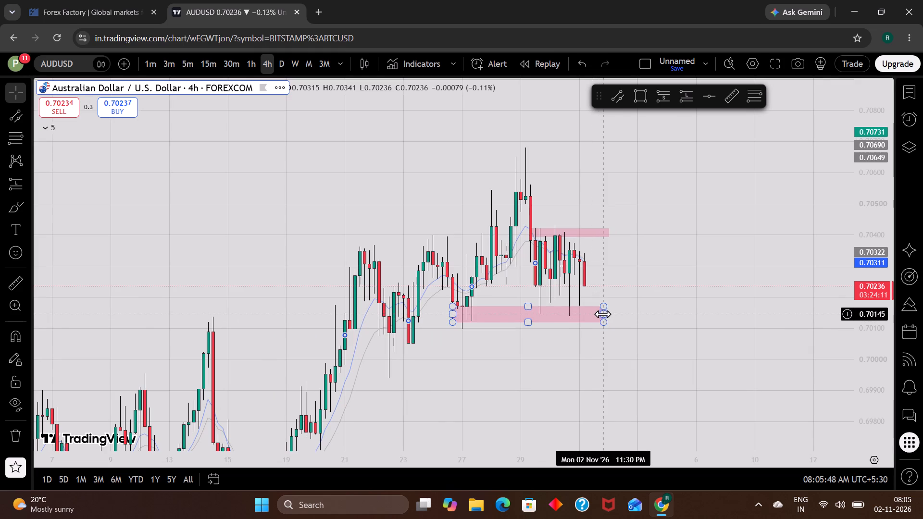
pyautogui.moveTo(602, 314); pyautogui.dragTo(634, 312)
pyautogui.click(690, 341)
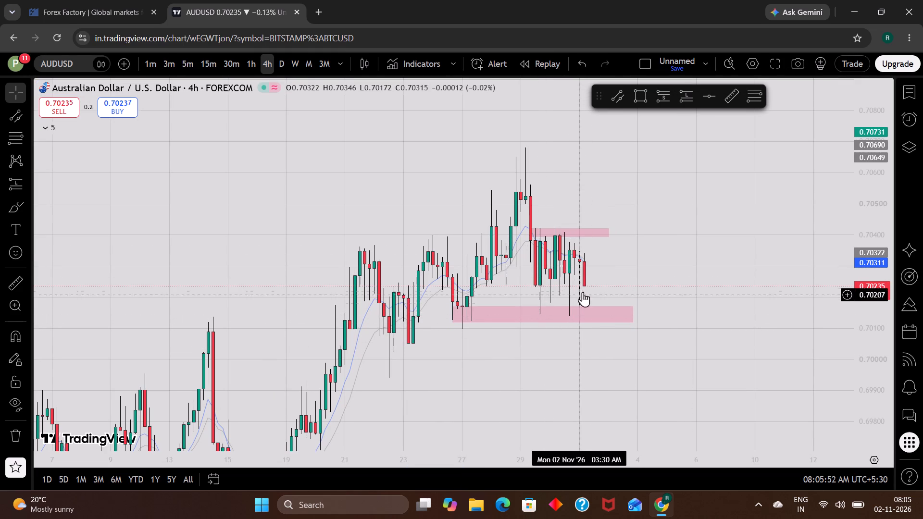
# Close the stock advertisement and the ad-free upgrade offer covering the chart.
pyautogui.scroll(1, 618, 376)
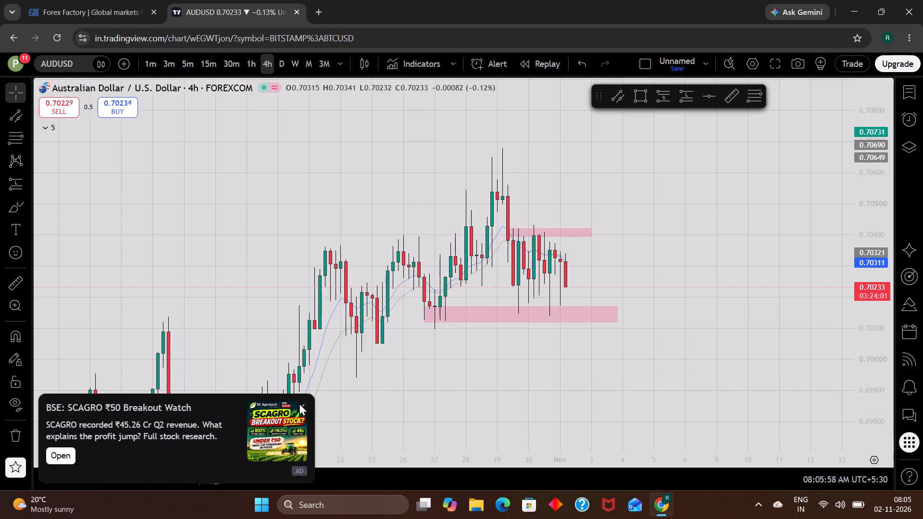
pyautogui.click(301, 404)
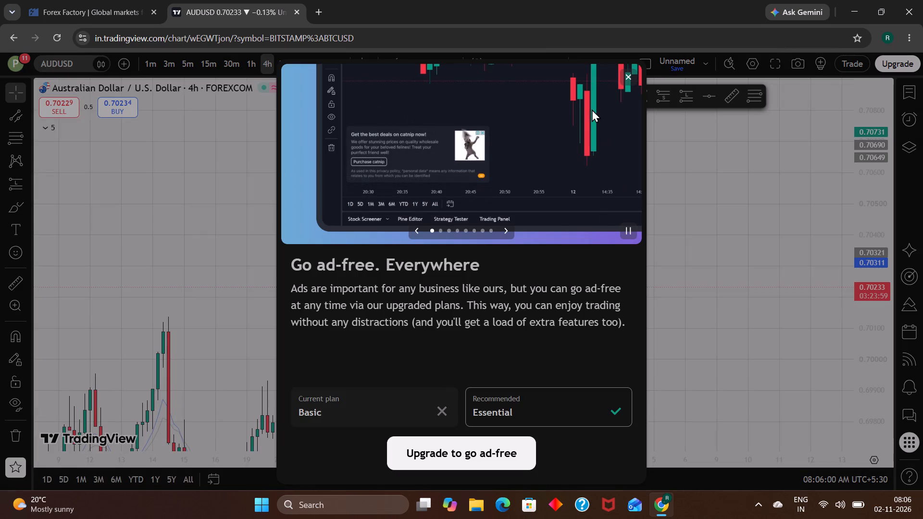
pyautogui.click(625, 74)
# Switch to BTCUSD and examine price action around the pink zones and descending trend lines on the 4-hour and daily timeframes.
pyautogui.scroll(1, 697, 402)
pyautogui.moveTo(697, 402); pyautogui.dragTo(698, 374)
pyautogui.press('Up')
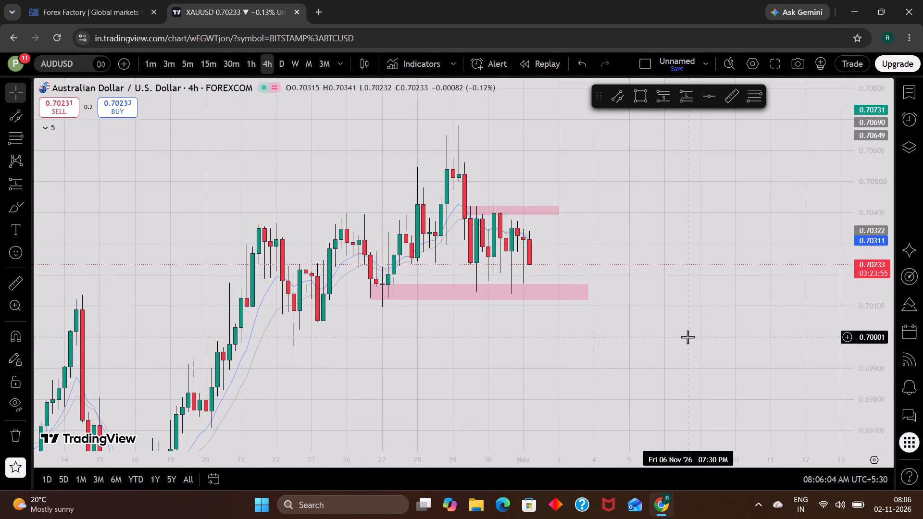
pyautogui.press('Up')
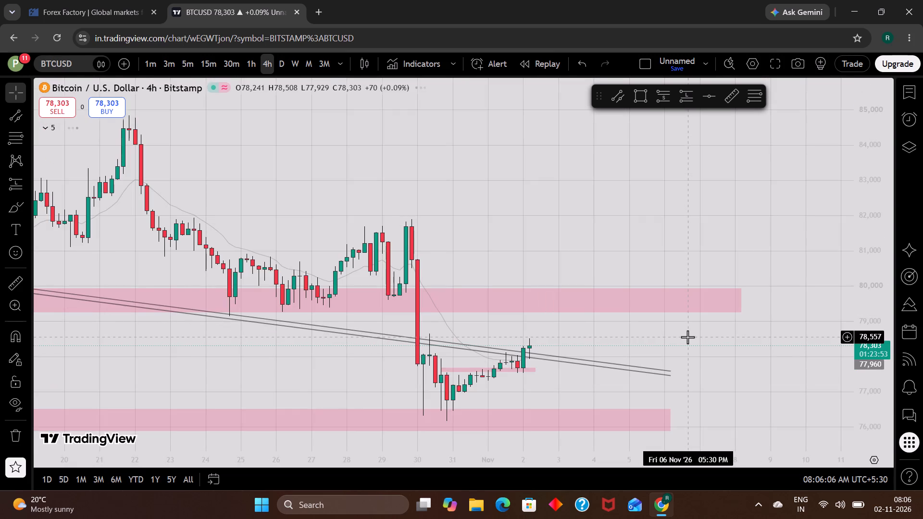
pyautogui.moveTo(687, 337); pyautogui.dragTo(709, 230)
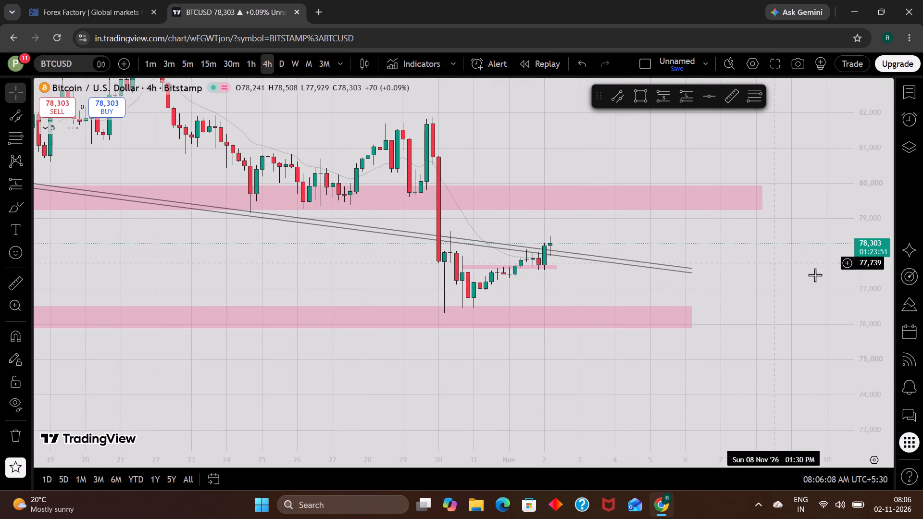
pyautogui.scroll(5, 871, 298)
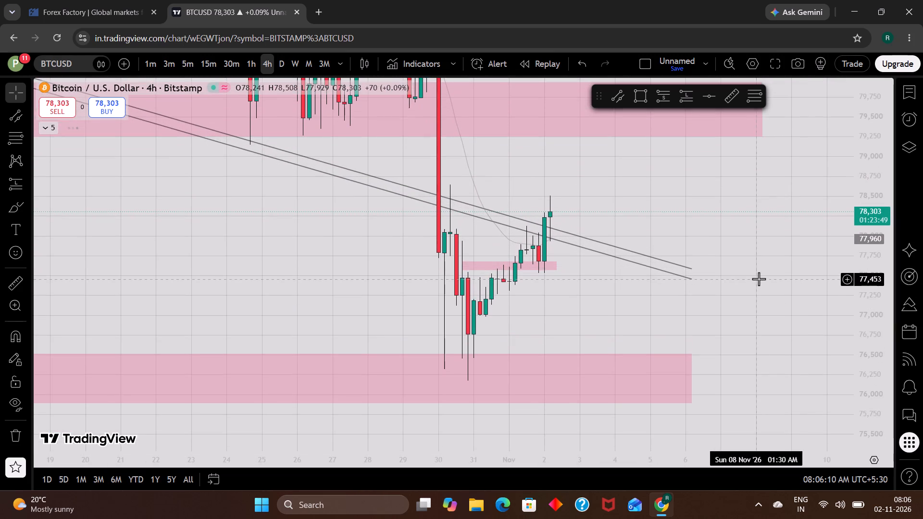
pyautogui.moveTo(759, 279); pyautogui.dragTo(742, 318)
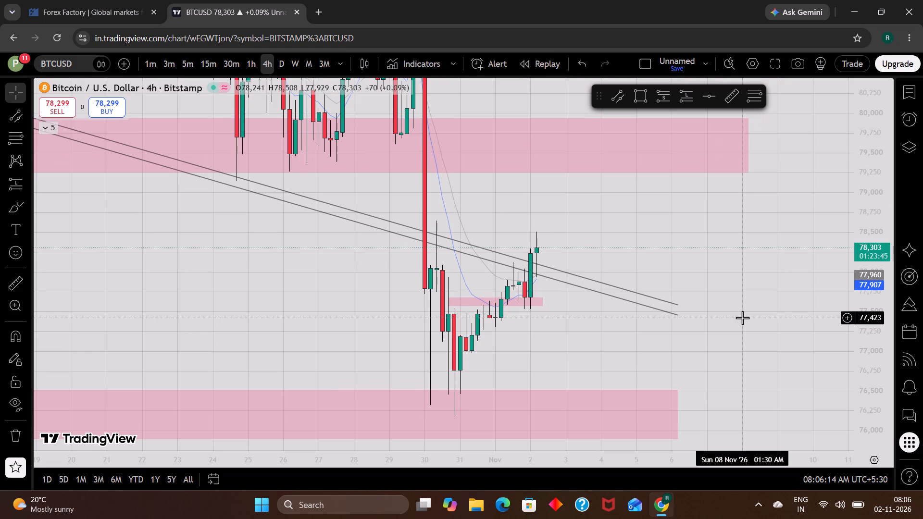
pyautogui.click(279, 62)
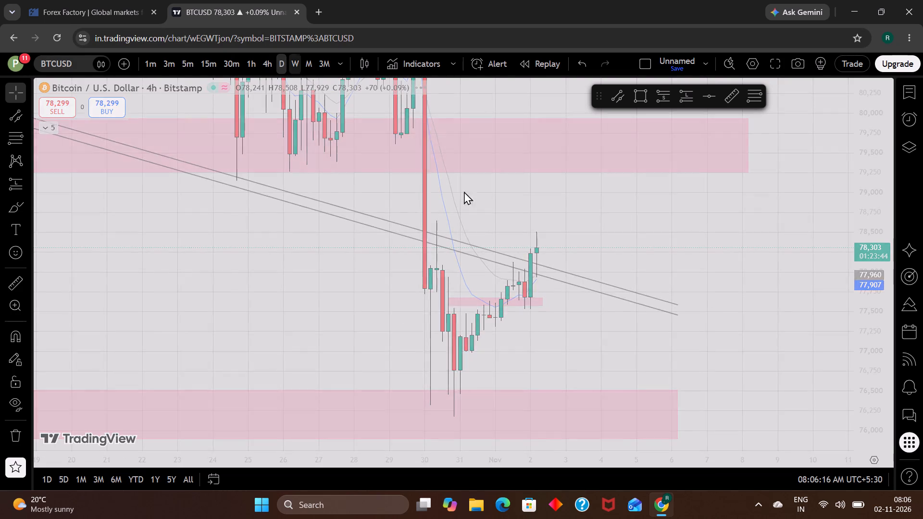
pyautogui.scroll(-12, 881, 345)
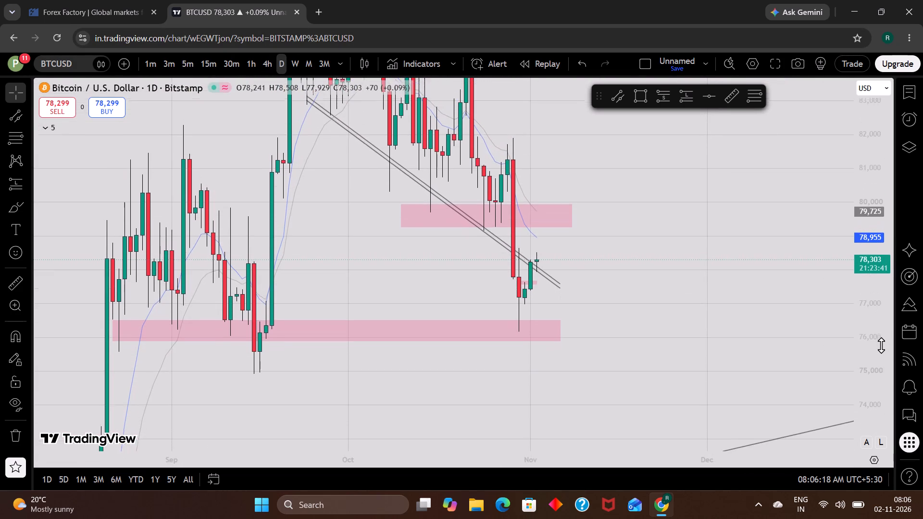
pyautogui.scroll(-1, 881, 345)
pyautogui.scroll(1, 881, 345)
pyautogui.moveTo(783, 289); pyautogui.dragTo(769, 335)
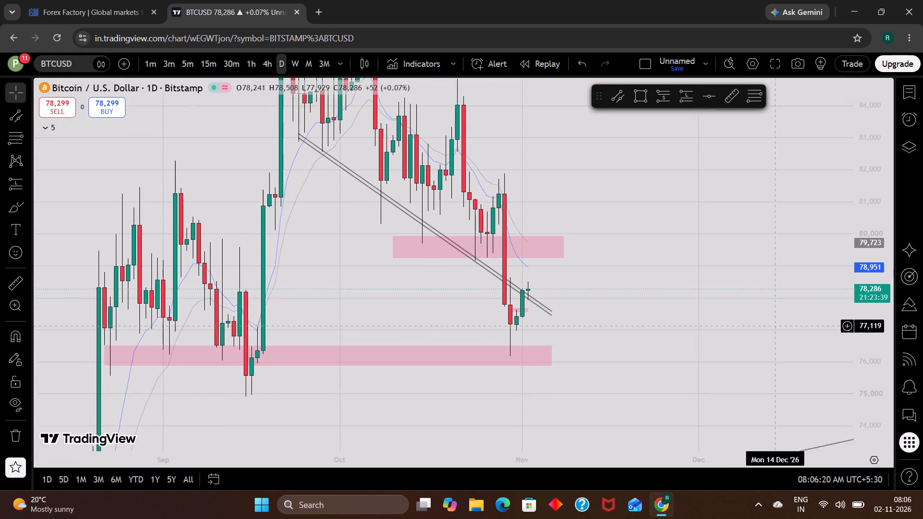
pyautogui.moveTo(769, 335); pyautogui.dragTo(763, 354)
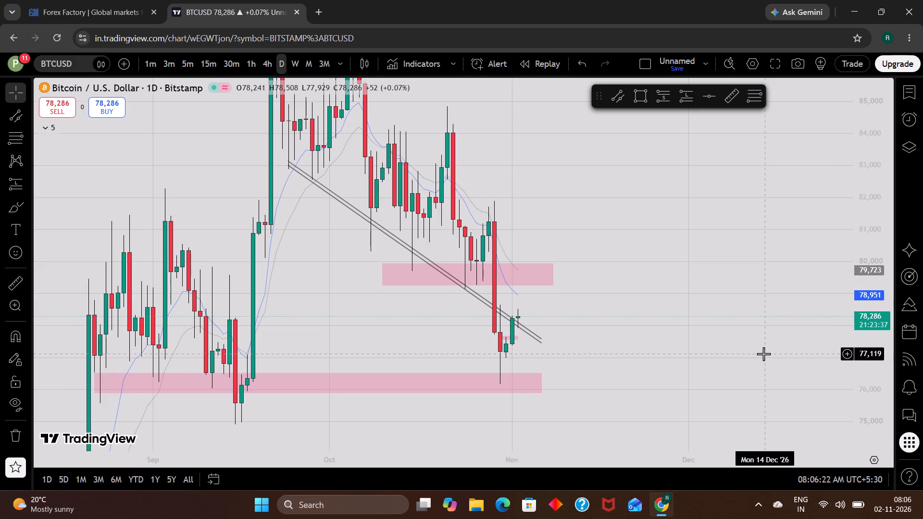
# Examine recent BTCUSD price action around the descending trend lines and the small pink zone on the 1-hour timeframe.
pyautogui.click(270, 68)
pyautogui.click(255, 66)
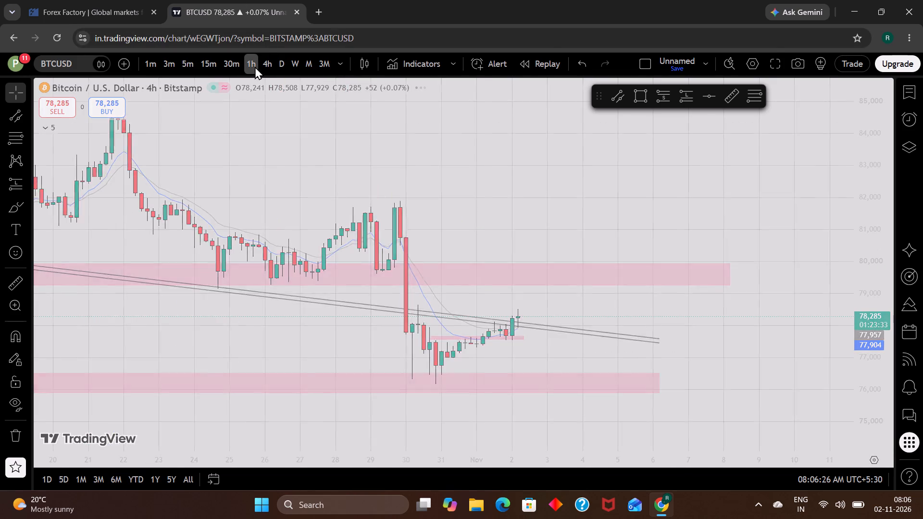
pyautogui.moveTo(688, 318); pyautogui.dragTo(688, 317)
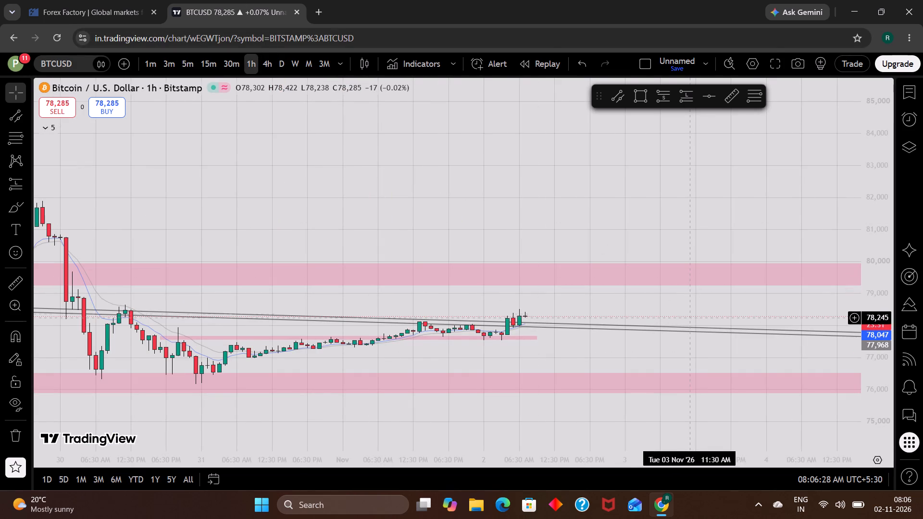
pyautogui.moveTo(688, 317); pyautogui.dragTo(708, 247)
pyautogui.scroll(10, 895, 346)
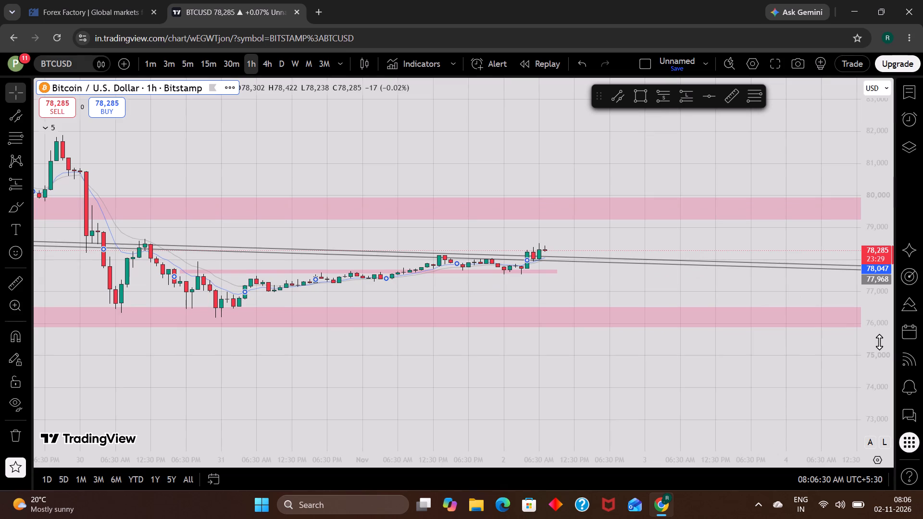
pyautogui.scroll(13, 879, 342)
pyautogui.doubleClick(643, 158)
pyautogui.scroll(-2, 643, 158)
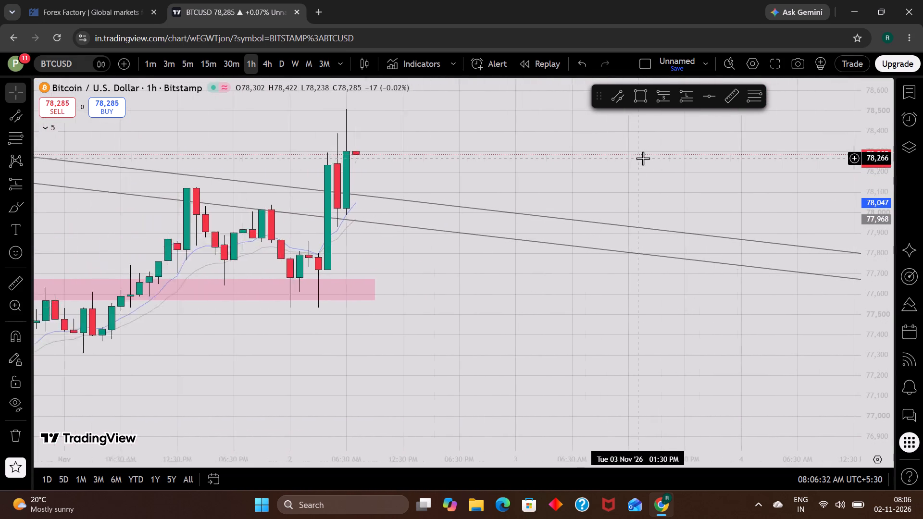
pyautogui.scroll(-1, 643, 158)
pyautogui.moveTo(617, 157); pyautogui.dragTo(658, 236)
pyautogui.scroll(-4, 658, 236)
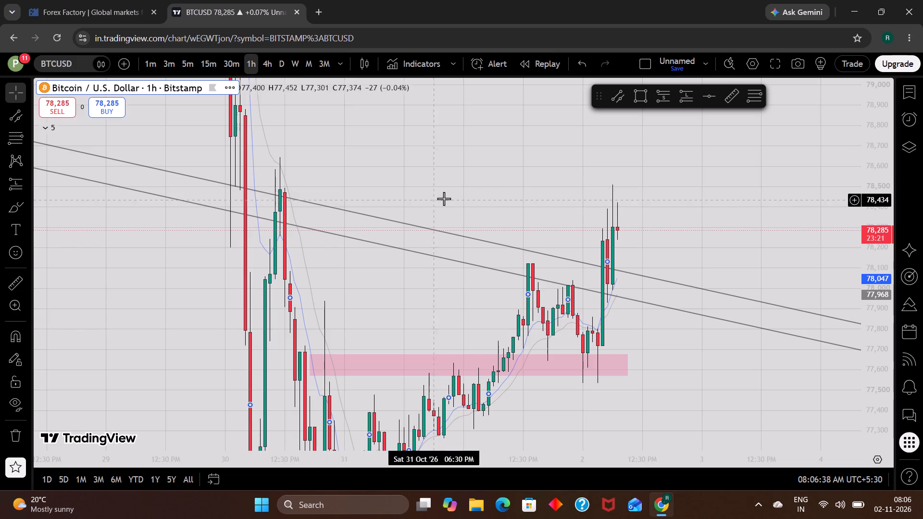
pyautogui.scroll(1, 444, 198)
# Examine BTCUSD price action around the descending trend lines and pink zones on the 4-hour and 1-hour timeframes.
pyautogui.click(268, 62)
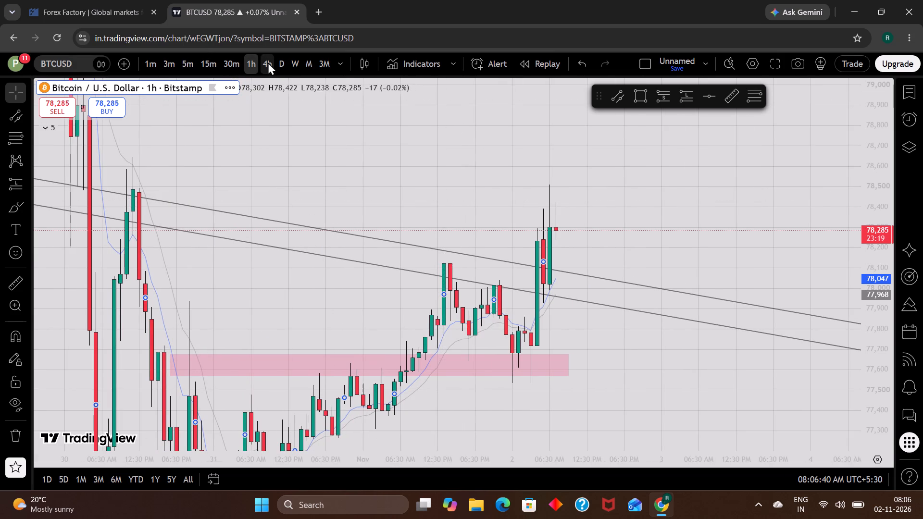
pyautogui.scroll(-9, 879, 329)
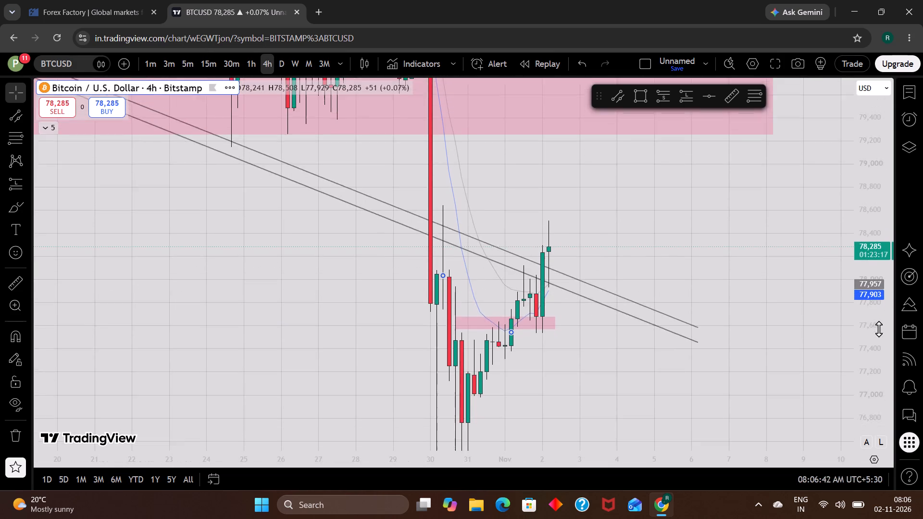
pyautogui.scroll(-5, 879, 329)
pyautogui.scroll(1, 776, 309)
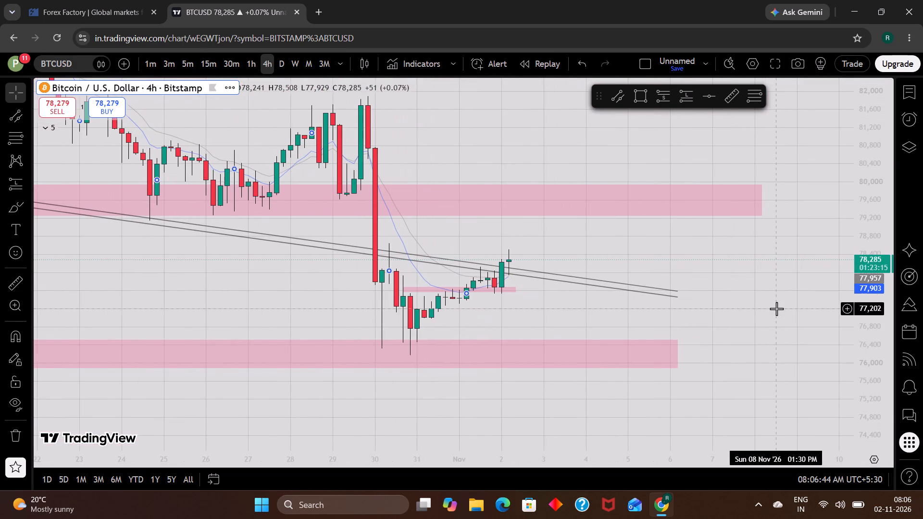
pyautogui.scroll(1, 776, 309)
pyautogui.click(776, 309)
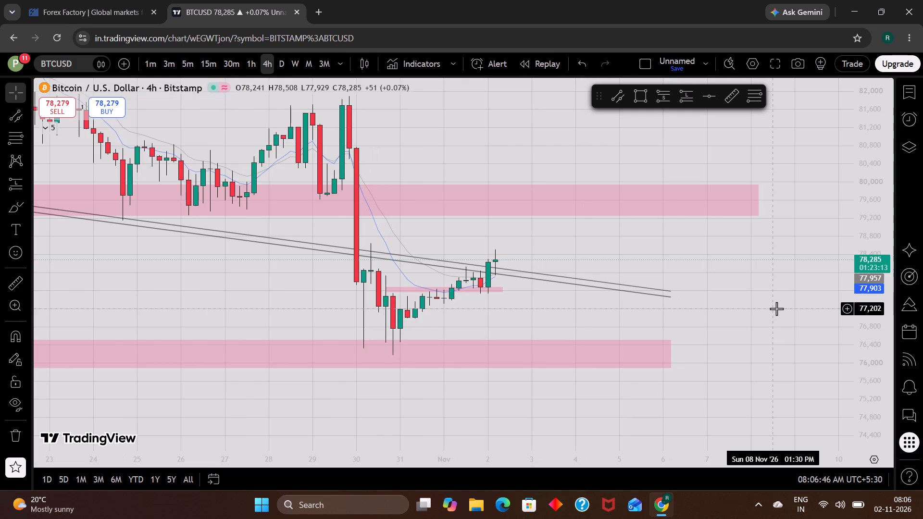
pyautogui.scroll(-2, 776, 309)
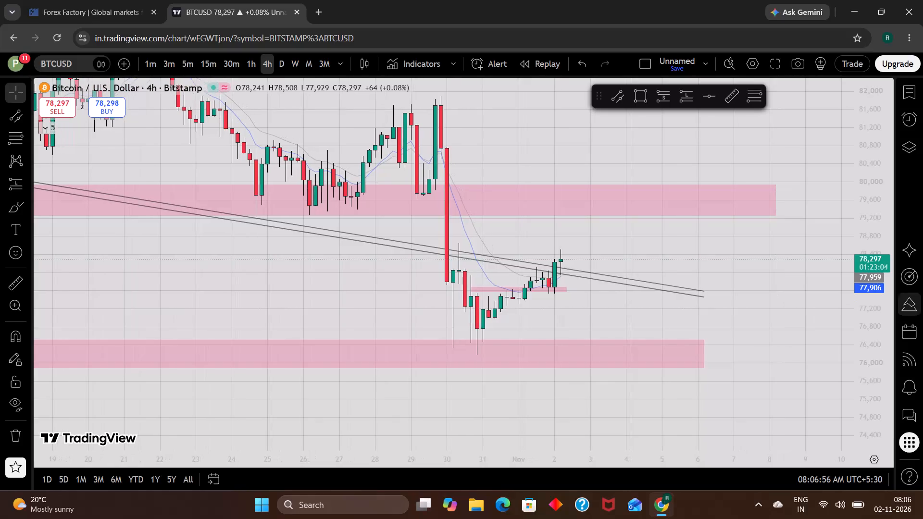
pyautogui.scroll(2, 864, 325)
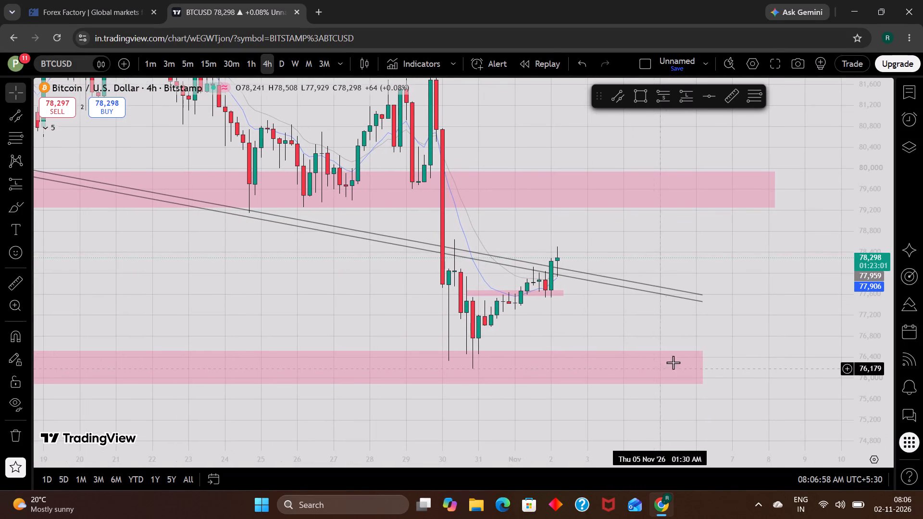
pyautogui.click(254, 62)
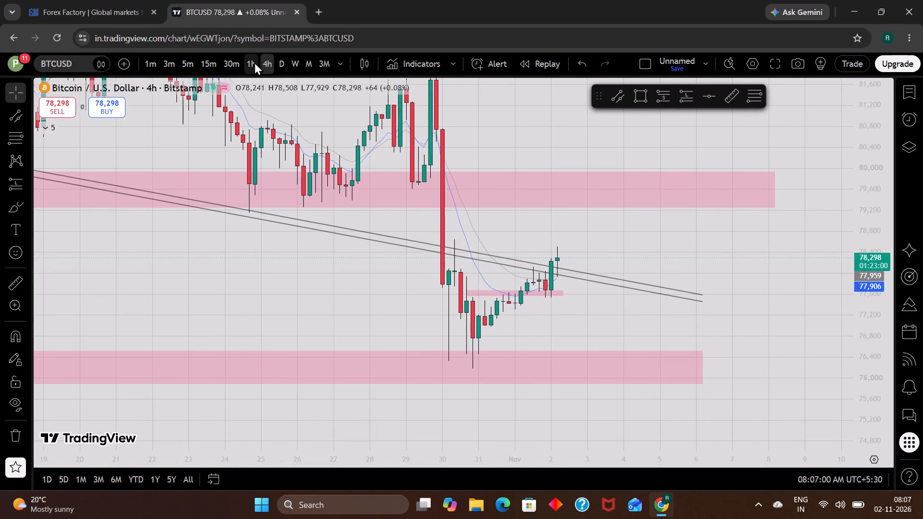
pyautogui.scroll(7, 872, 346)
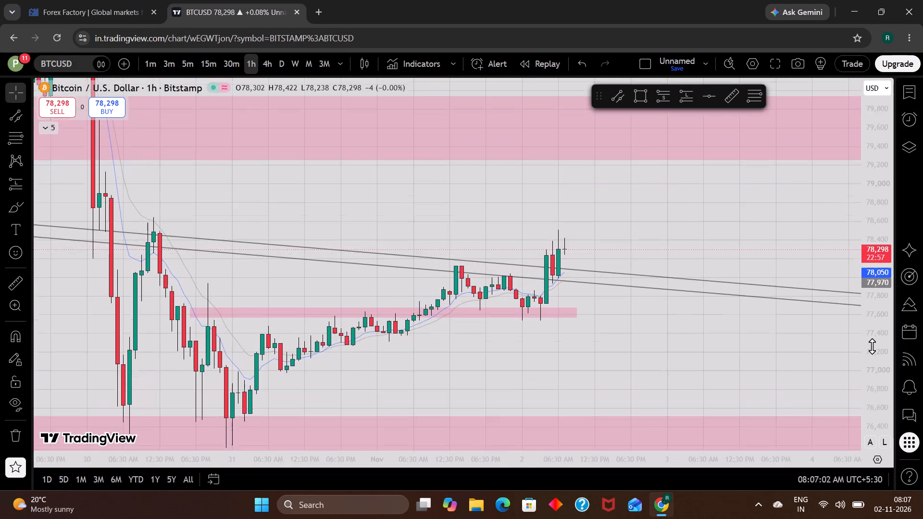
pyautogui.moveTo(738, 236); pyautogui.dragTo(734, 261)
pyautogui.scroll(-1, 734, 261)
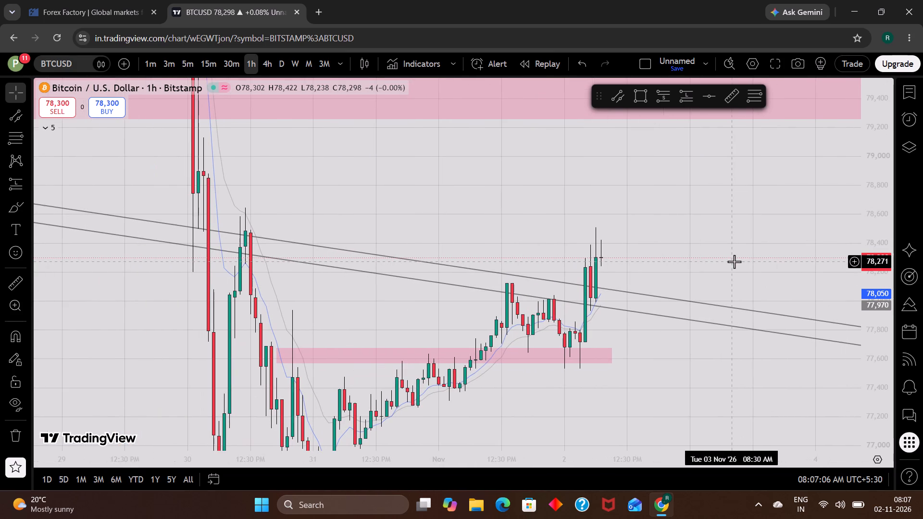
pyautogui.scroll(1, 734, 261)
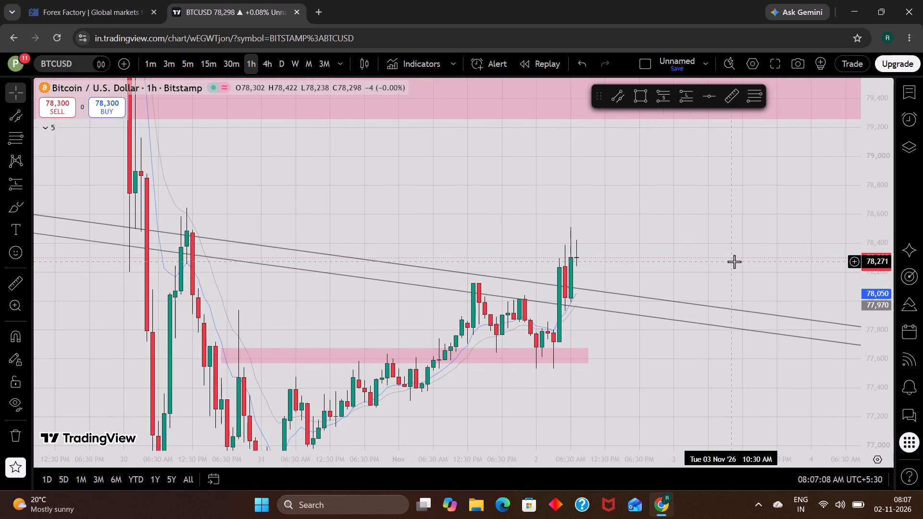
pyautogui.click(734, 261)
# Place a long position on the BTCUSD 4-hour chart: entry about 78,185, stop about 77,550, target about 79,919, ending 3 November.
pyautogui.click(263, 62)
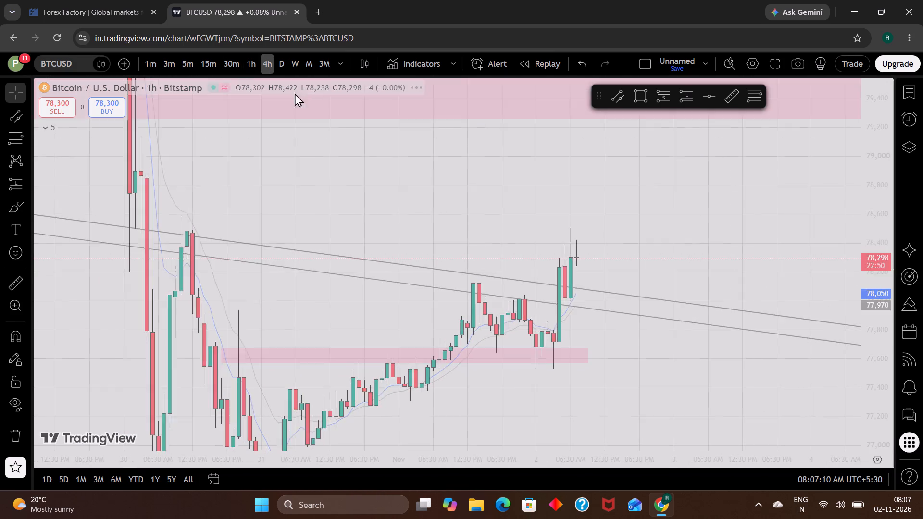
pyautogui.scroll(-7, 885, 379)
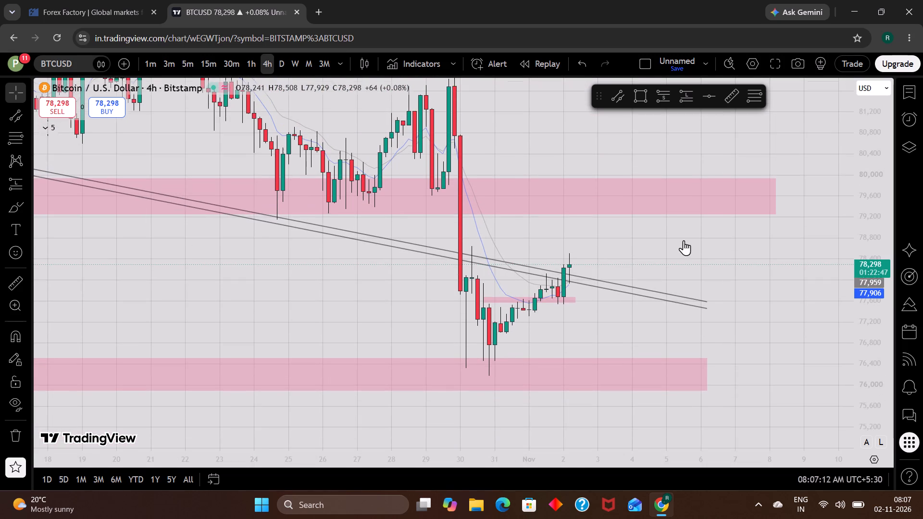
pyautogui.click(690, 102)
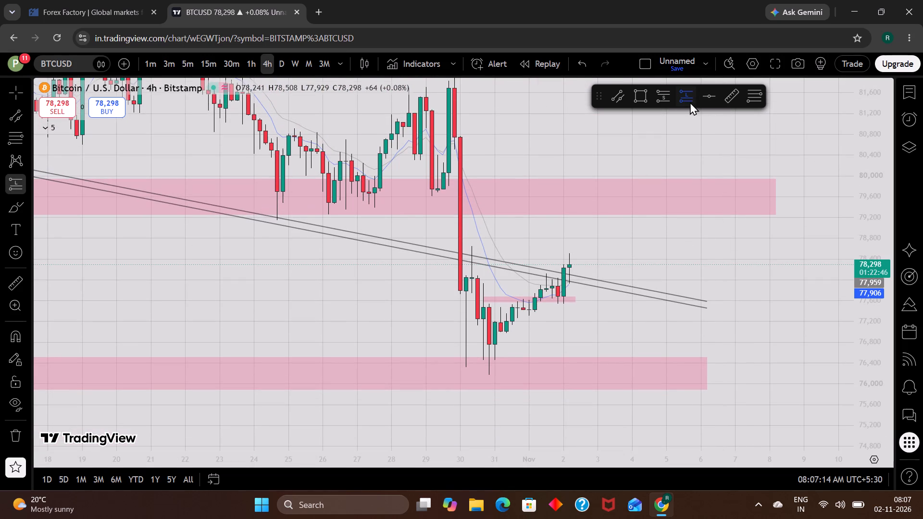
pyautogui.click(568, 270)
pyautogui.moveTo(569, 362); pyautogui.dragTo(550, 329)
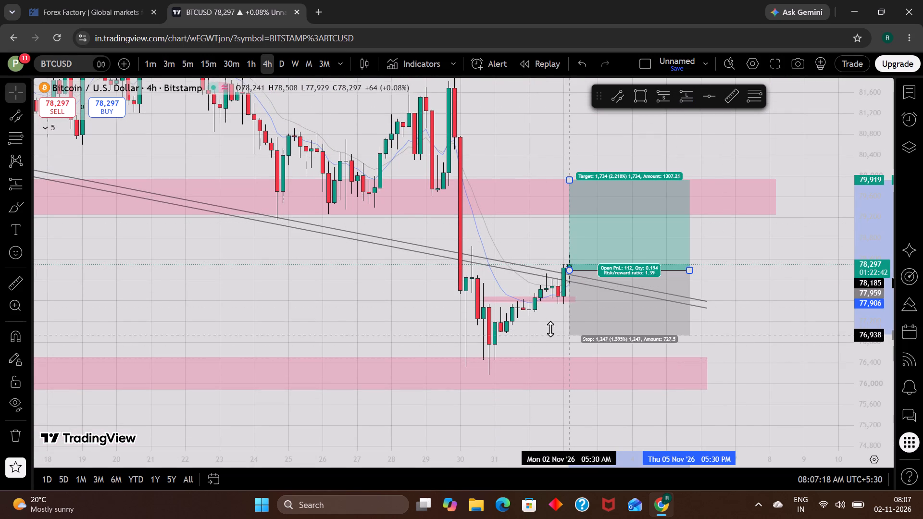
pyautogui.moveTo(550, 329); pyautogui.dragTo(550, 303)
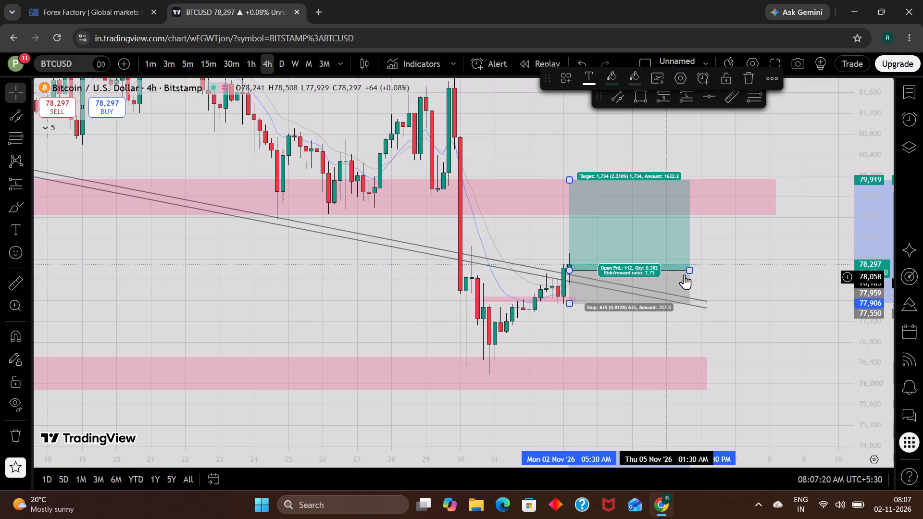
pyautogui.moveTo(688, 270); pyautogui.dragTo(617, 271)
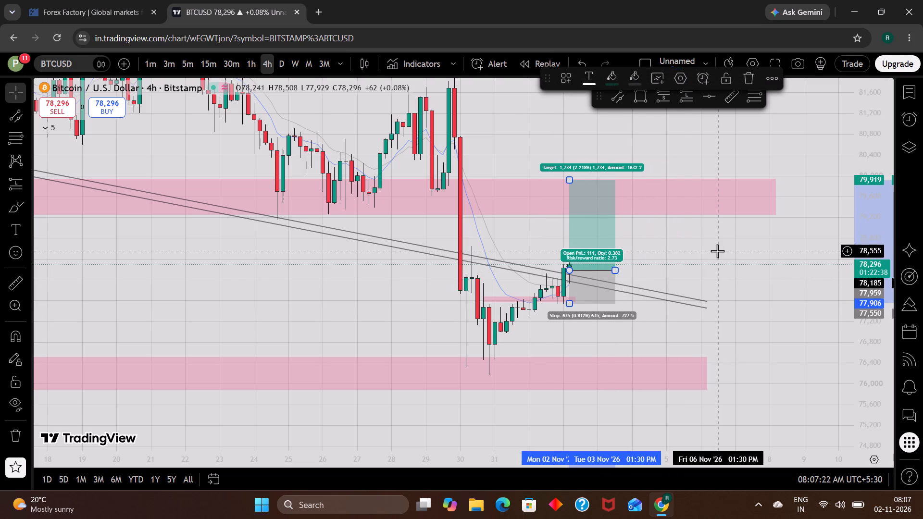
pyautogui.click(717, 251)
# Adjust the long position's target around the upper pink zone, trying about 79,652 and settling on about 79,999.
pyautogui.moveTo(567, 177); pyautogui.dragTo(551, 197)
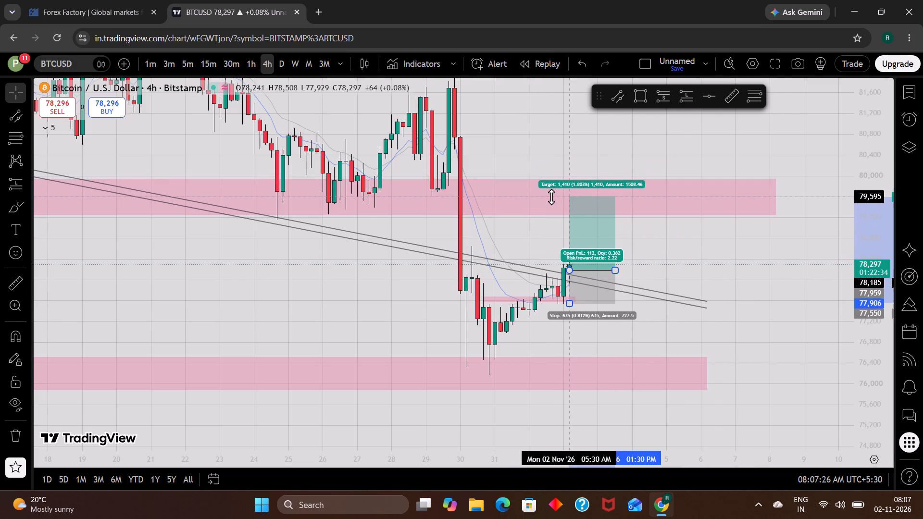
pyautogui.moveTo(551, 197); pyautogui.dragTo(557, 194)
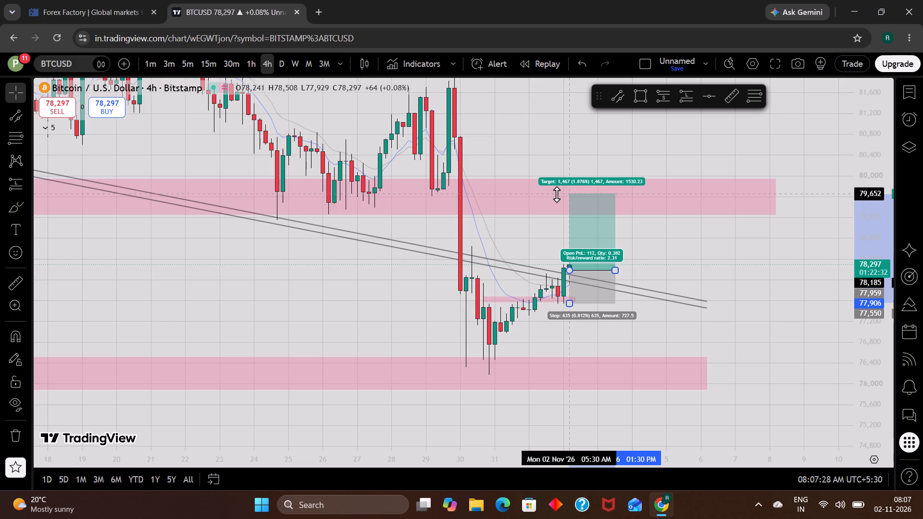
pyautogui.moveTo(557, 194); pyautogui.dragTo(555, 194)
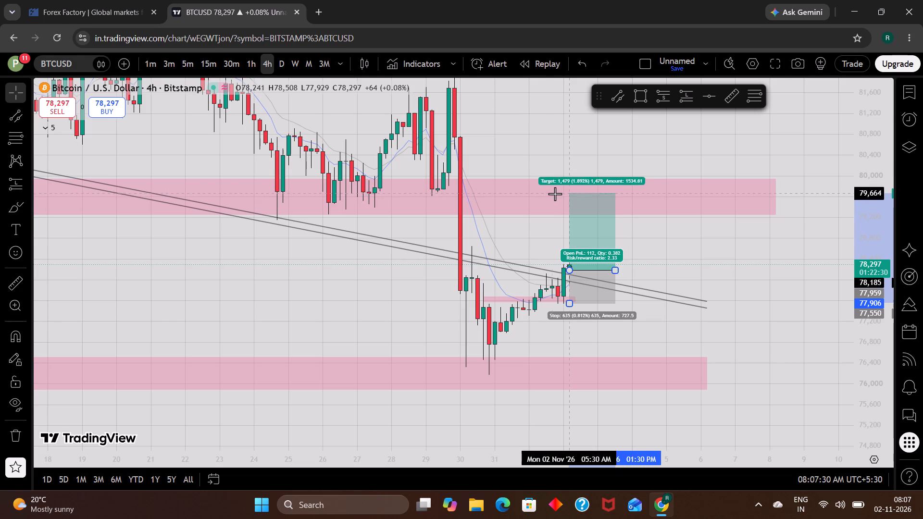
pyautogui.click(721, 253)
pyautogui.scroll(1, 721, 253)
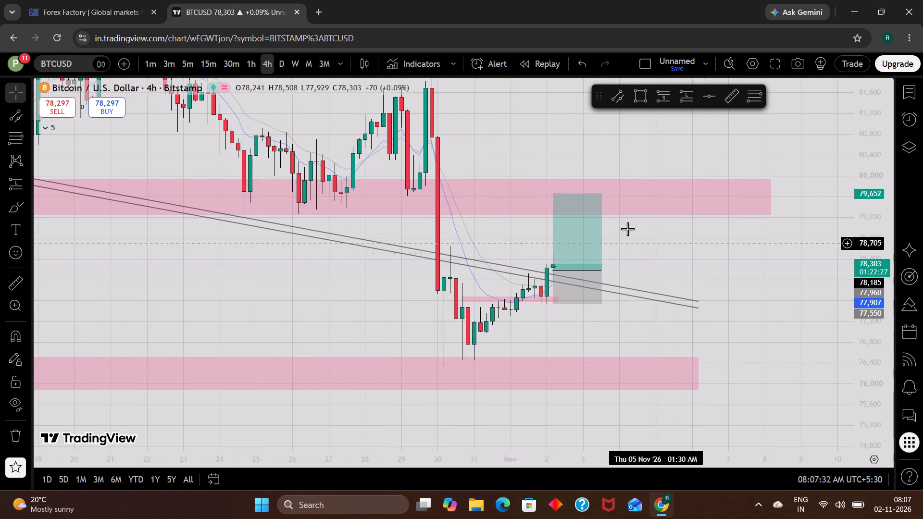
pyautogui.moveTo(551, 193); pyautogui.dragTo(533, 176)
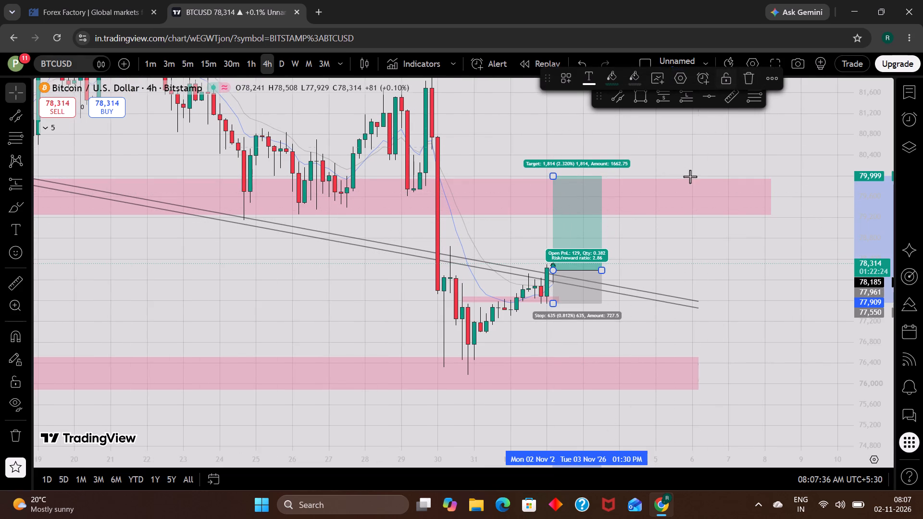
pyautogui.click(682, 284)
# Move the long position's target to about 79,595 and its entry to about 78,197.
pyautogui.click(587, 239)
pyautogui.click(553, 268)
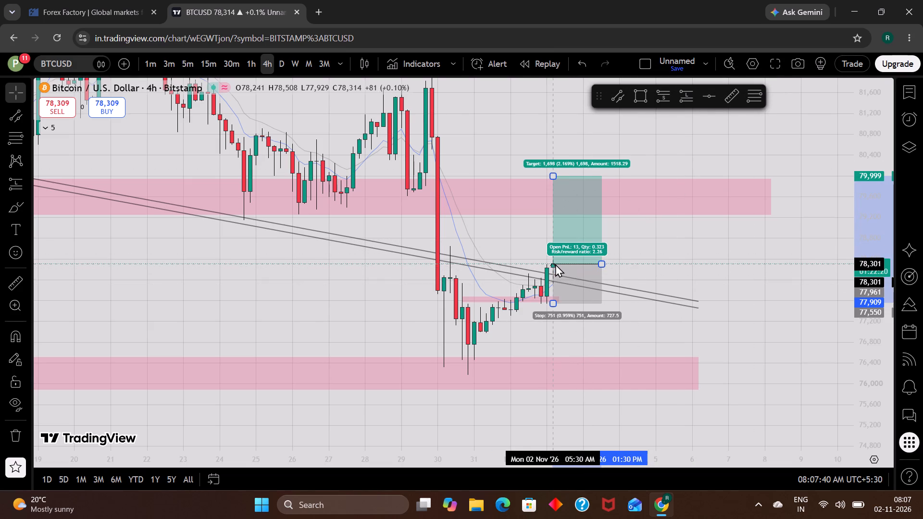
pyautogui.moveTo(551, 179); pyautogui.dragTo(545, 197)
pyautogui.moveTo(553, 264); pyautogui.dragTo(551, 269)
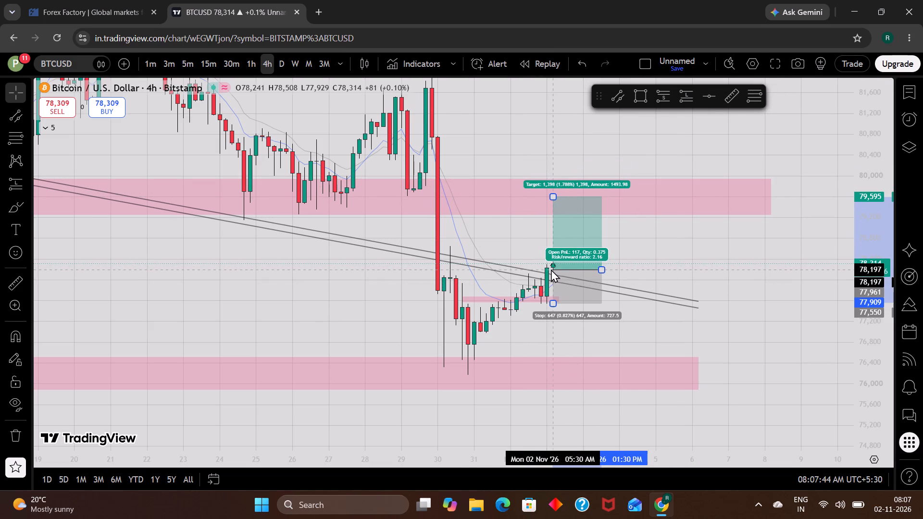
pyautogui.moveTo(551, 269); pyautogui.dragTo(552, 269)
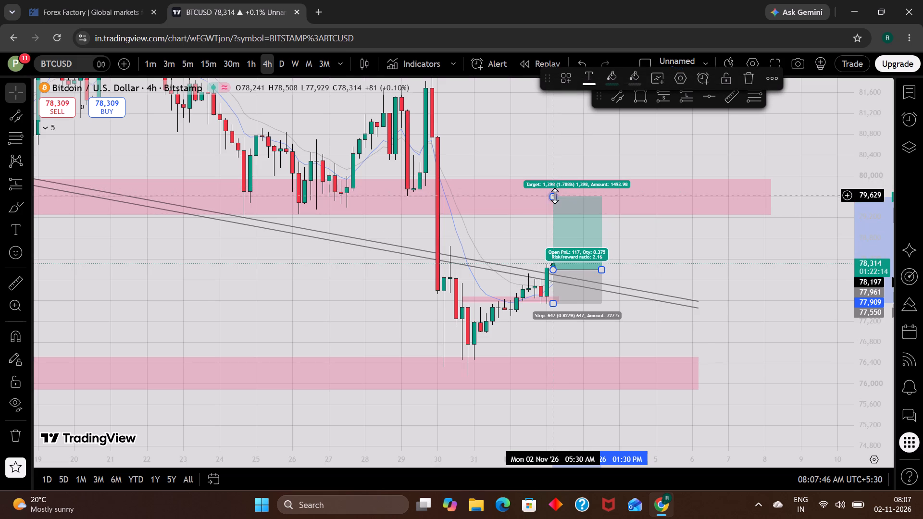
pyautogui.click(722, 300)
# Examine the long position against the pink zones and descending trend lines on the BTCUSD 4-hour chart.
pyautogui.scroll(-4, 751, 285)
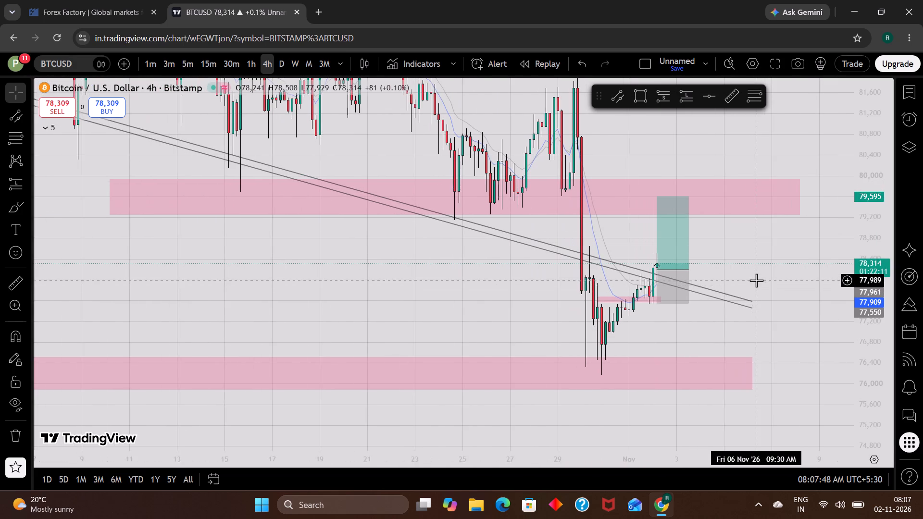
pyautogui.scroll(3, 756, 280)
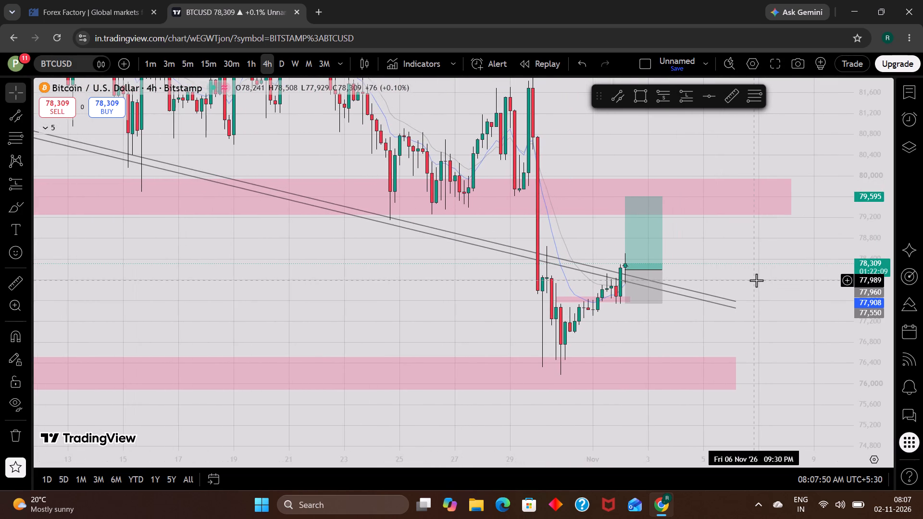
pyautogui.scroll(1, 756, 280)
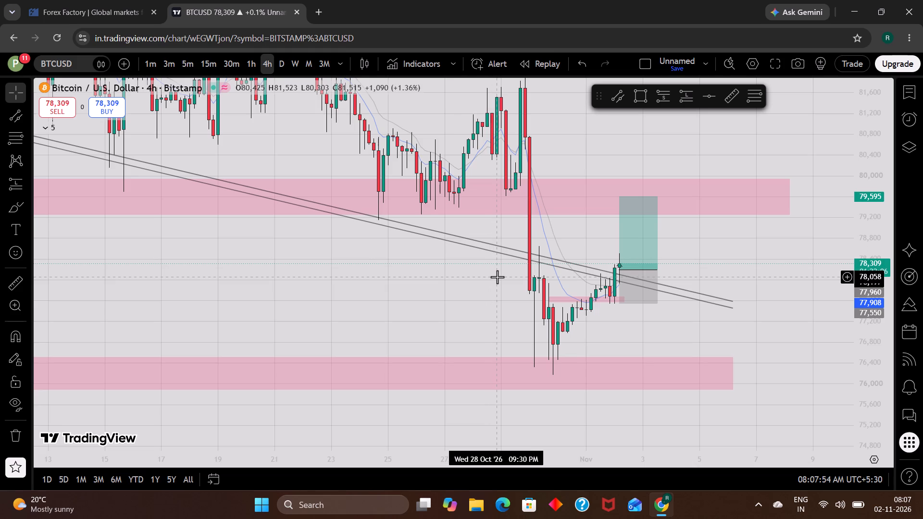
pyautogui.scroll(1, 792, 277)
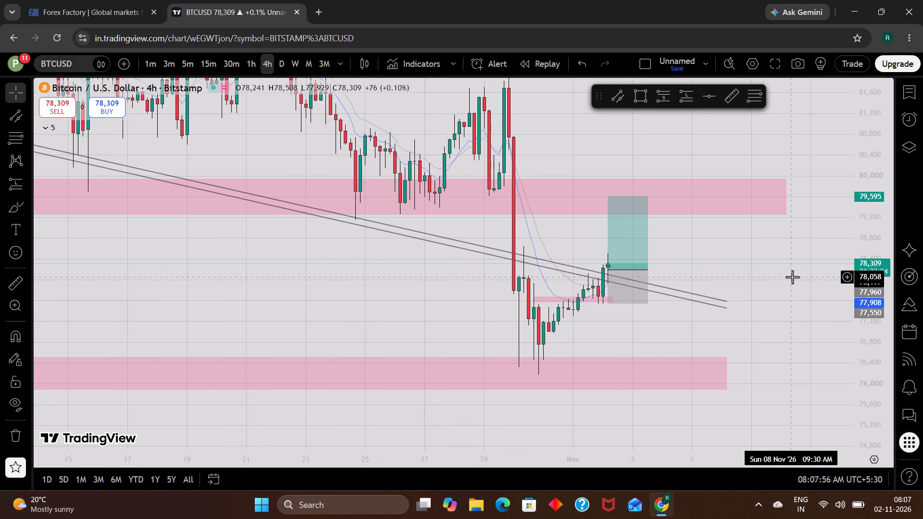
pyautogui.press('Down')
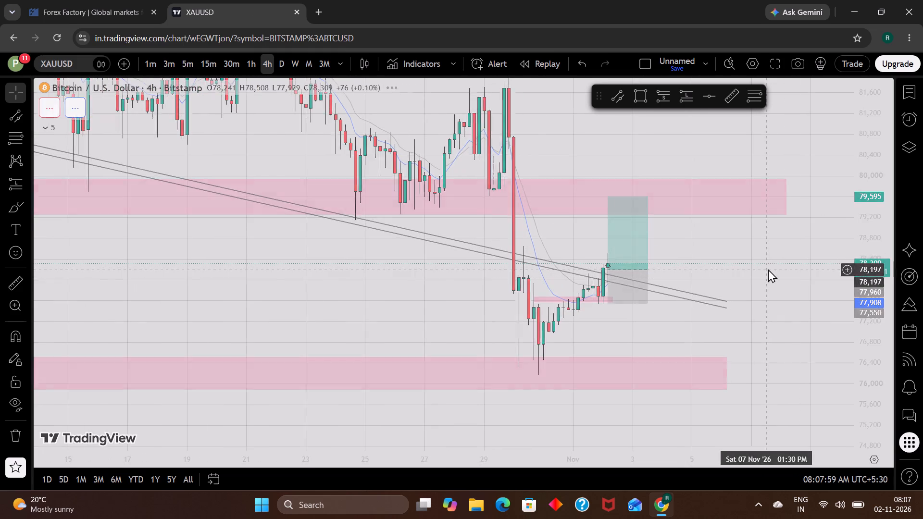
pyautogui.press('Up')
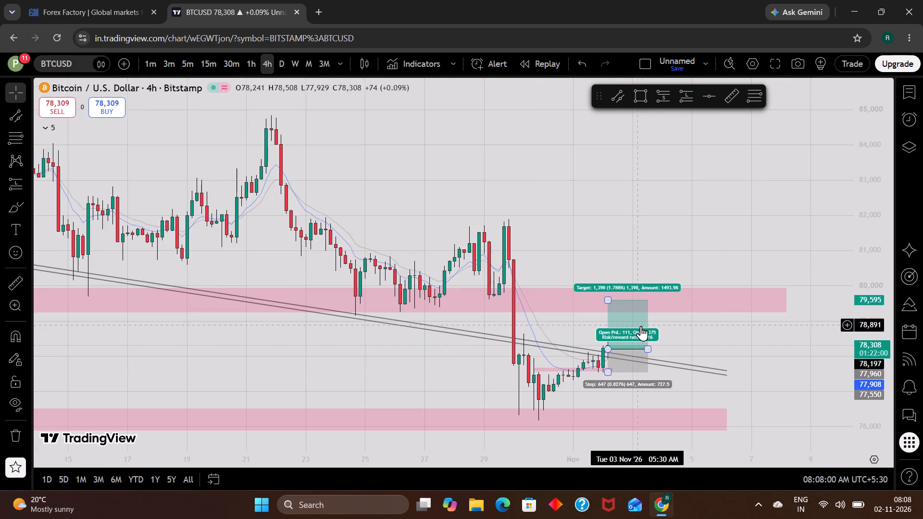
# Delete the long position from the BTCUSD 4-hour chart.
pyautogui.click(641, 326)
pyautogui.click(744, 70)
# Review the 4-hour charts of BTCUSD, XAUUSD, AUDUSD and EURUSD in turn.
pyautogui.moveTo(663, 222); pyautogui.dragTo(666, 122)
pyautogui.scroll(6, 861, 314)
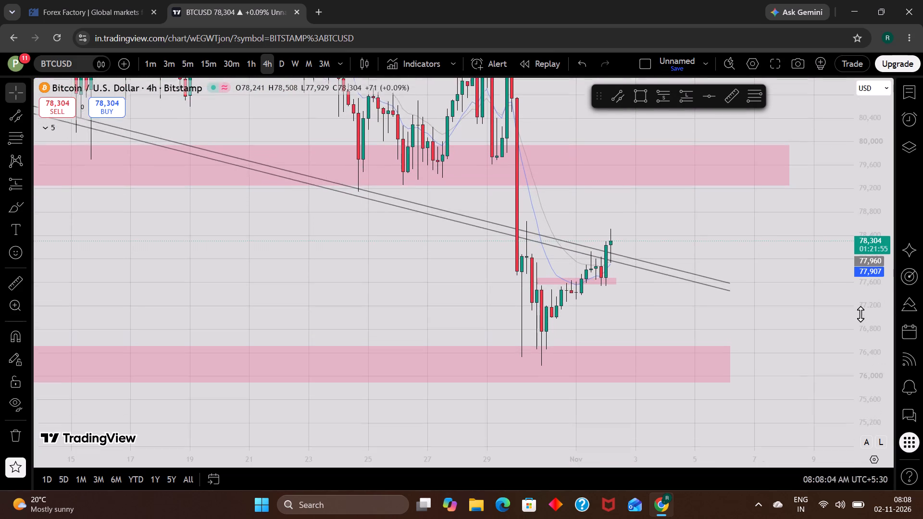
pyautogui.moveTo(772, 277); pyautogui.dragTo(776, 314)
pyautogui.scroll(1, 776, 314)
pyautogui.press('Down')
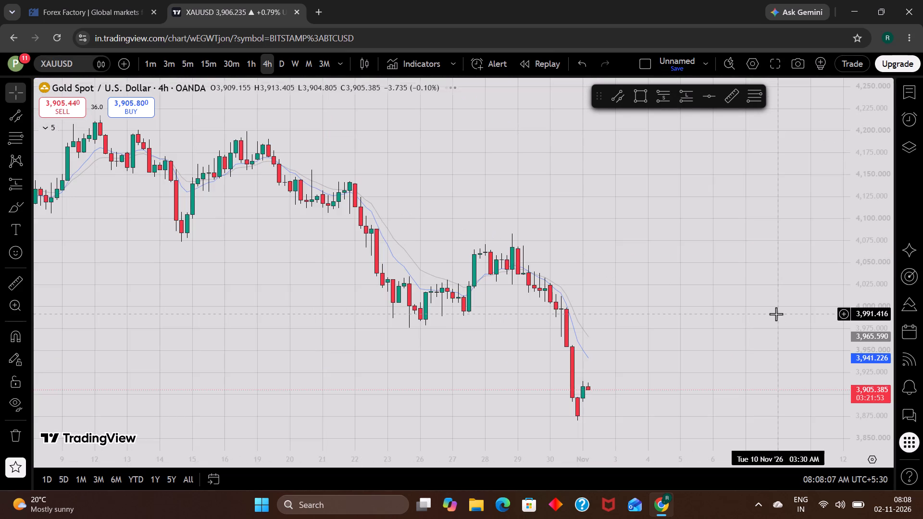
pyautogui.press('Down')
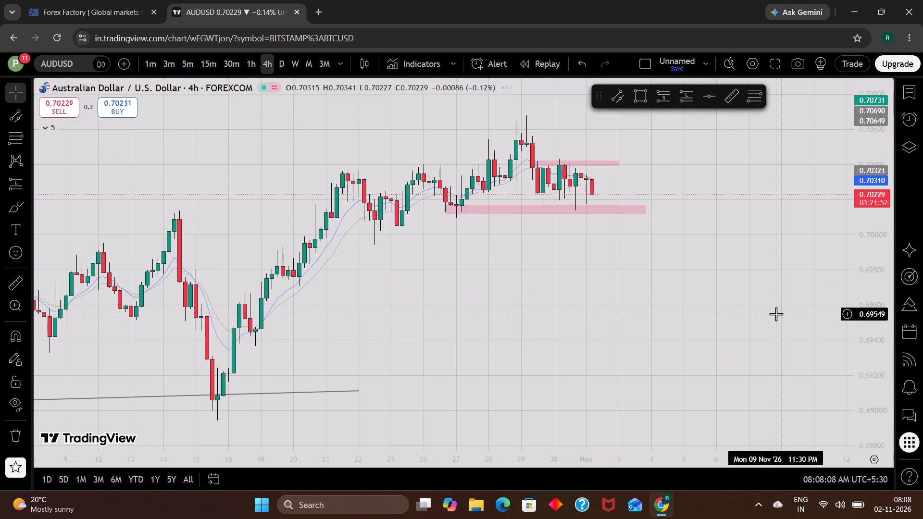
pyautogui.press('Down')
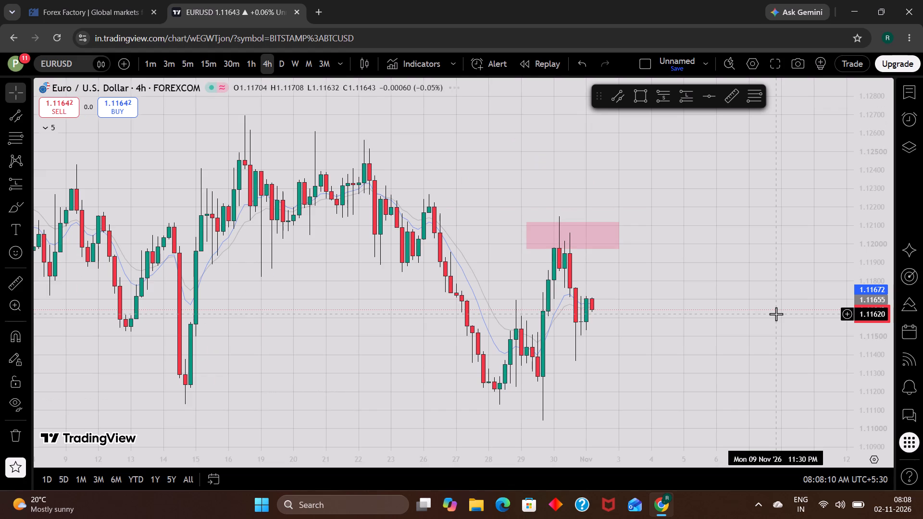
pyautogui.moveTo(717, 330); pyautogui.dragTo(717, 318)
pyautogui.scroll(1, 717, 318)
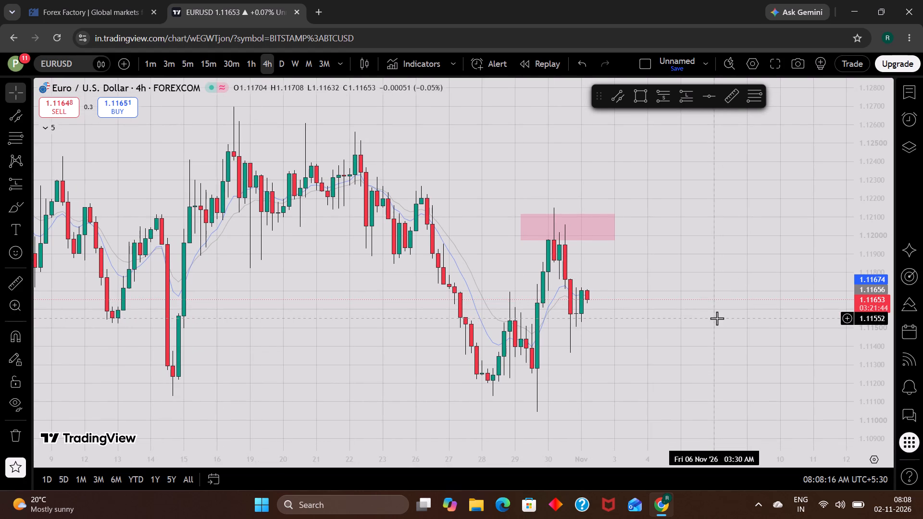
# Switch to Forex Factory and reapply the calendar filter with AUD, EUR and USD as the selected currencies.
pyautogui.click(77, 0)
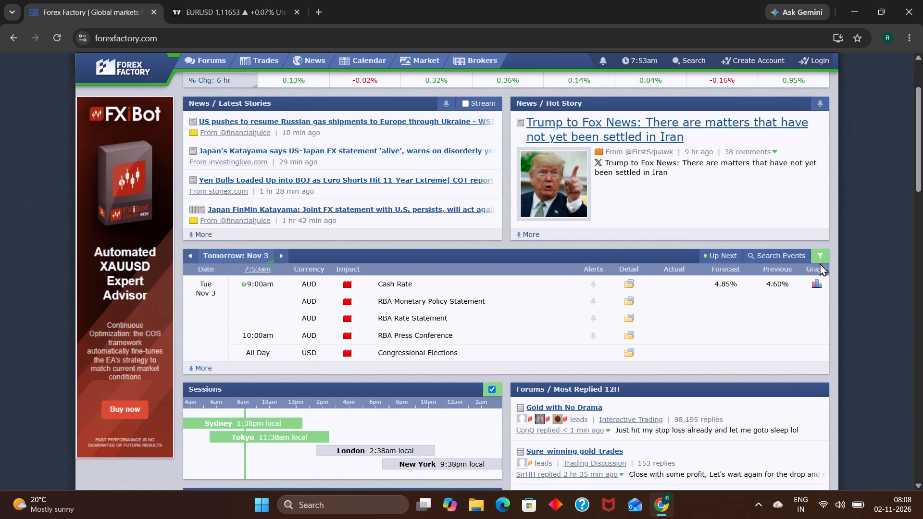
pyautogui.click(818, 258)
pyautogui.click(710, 346)
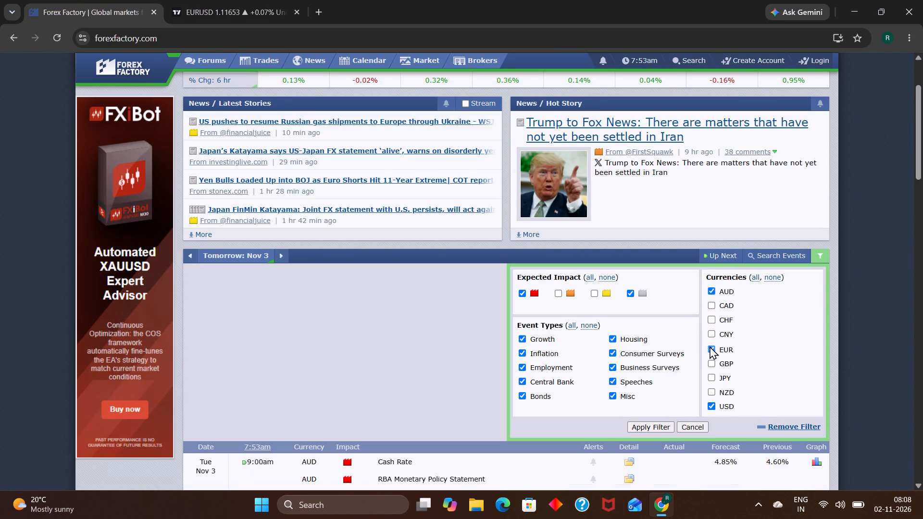
pyautogui.click(710, 346)
pyautogui.click(660, 426)
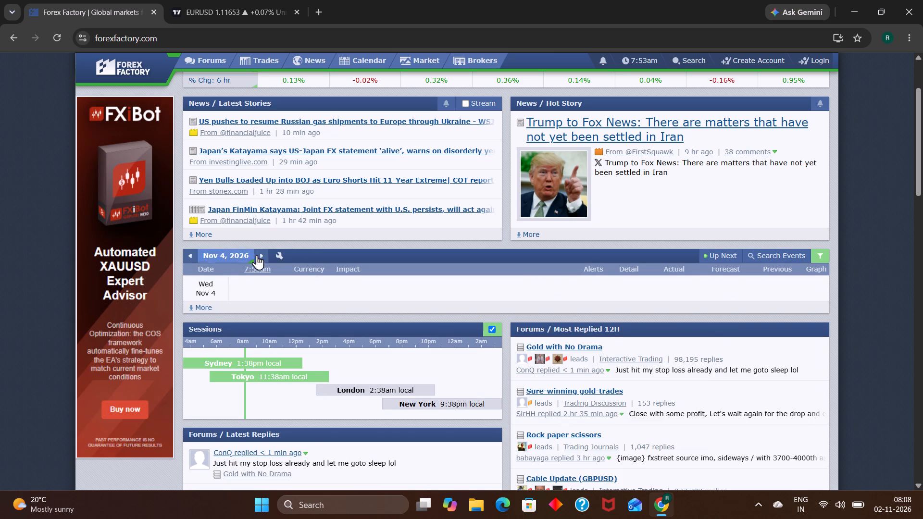
# Browse the filtered Forex Factory calendar day by day from Nov 2 to Nov 6 for high-impact events.
pyautogui.doubleClick(191, 253)
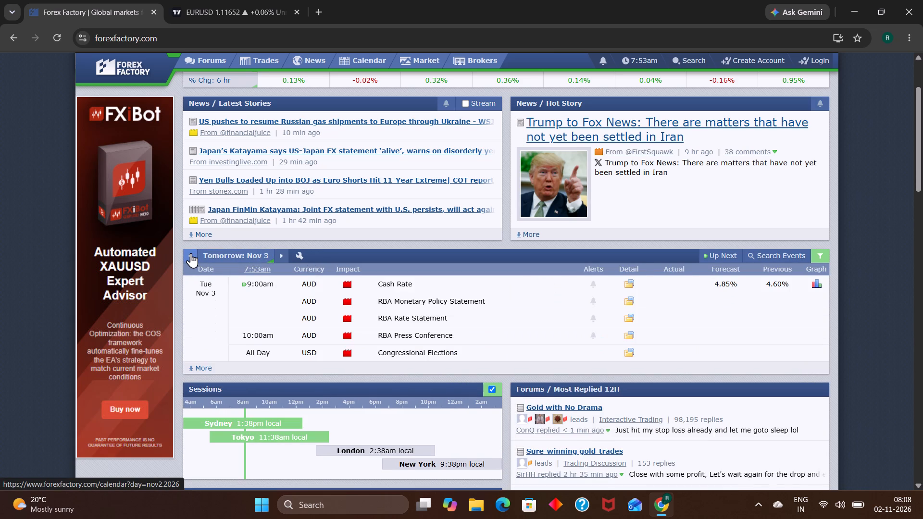
pyautogui.click(191, 253)
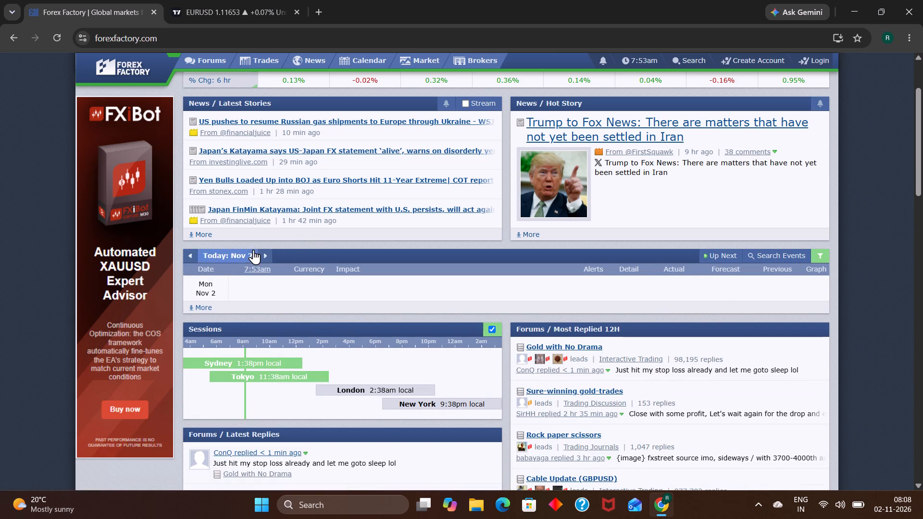
pyautogui.click(267, 254)
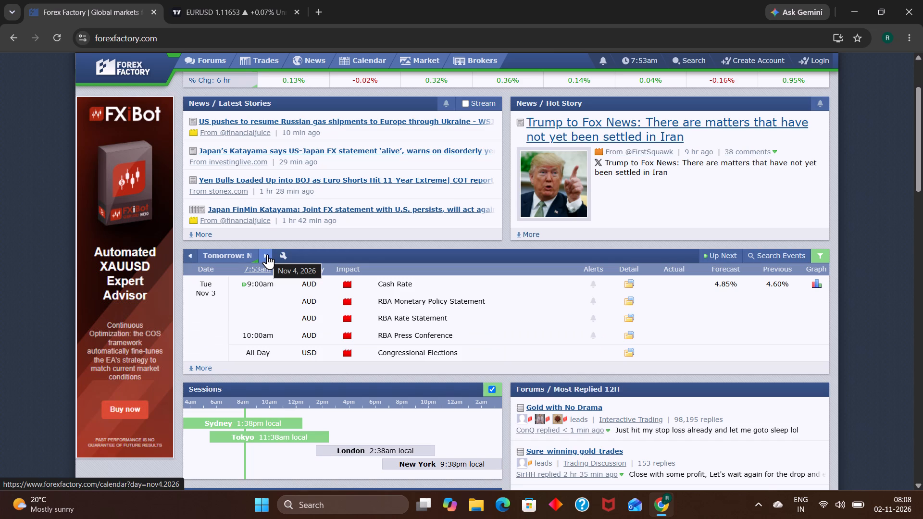
pyautogui.click(267, 254)
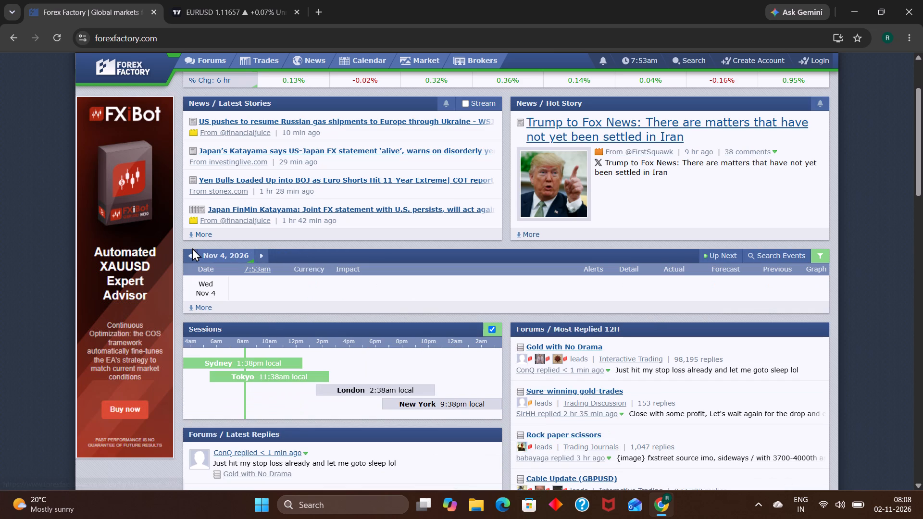
pyautogui.click(192, 248)
pyautogui.click(189, 250)
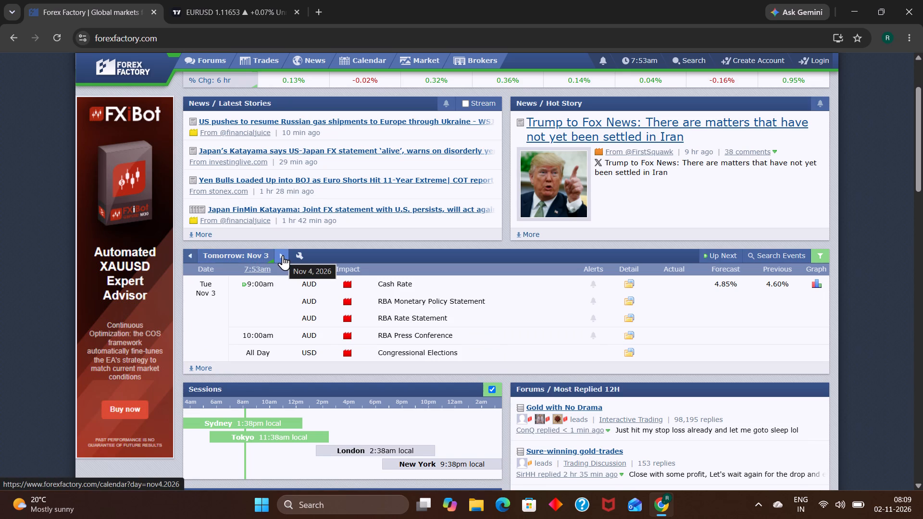
pyautogui.click(283, 255)
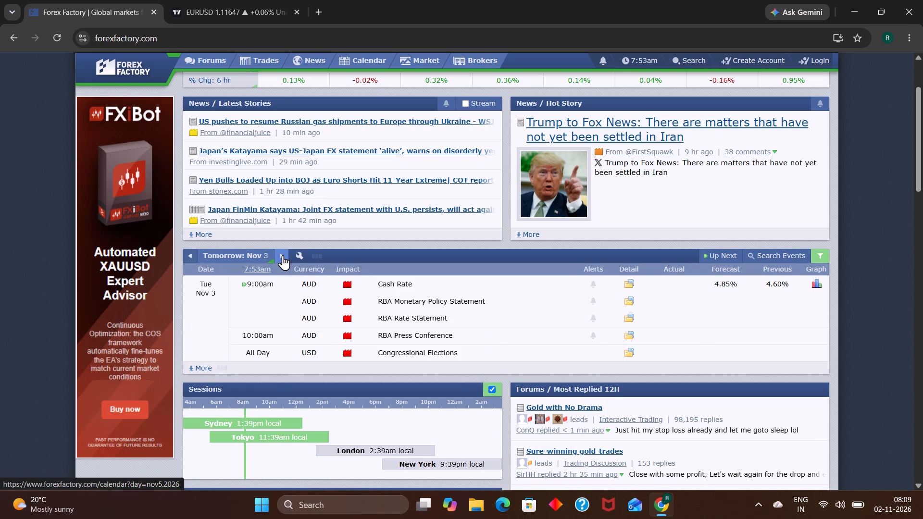
pyautogui.click(283, 255)
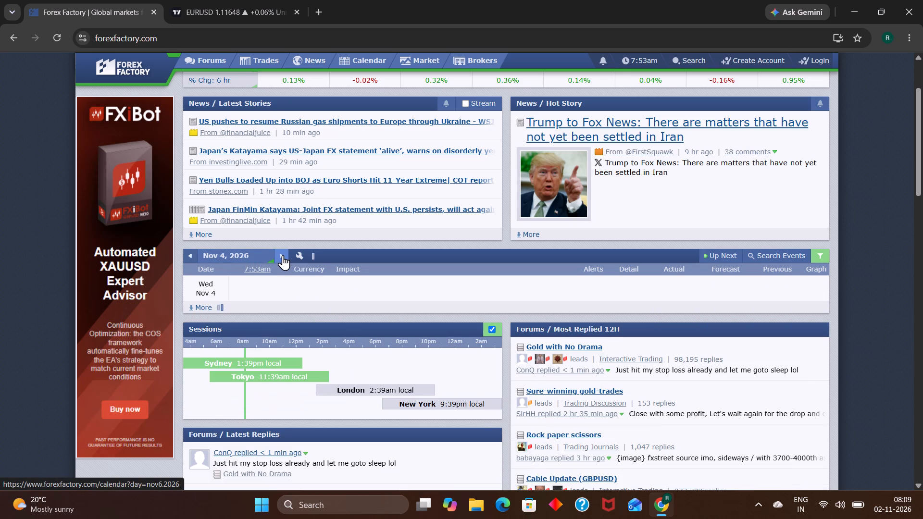
pyautogui.click(283, 255)
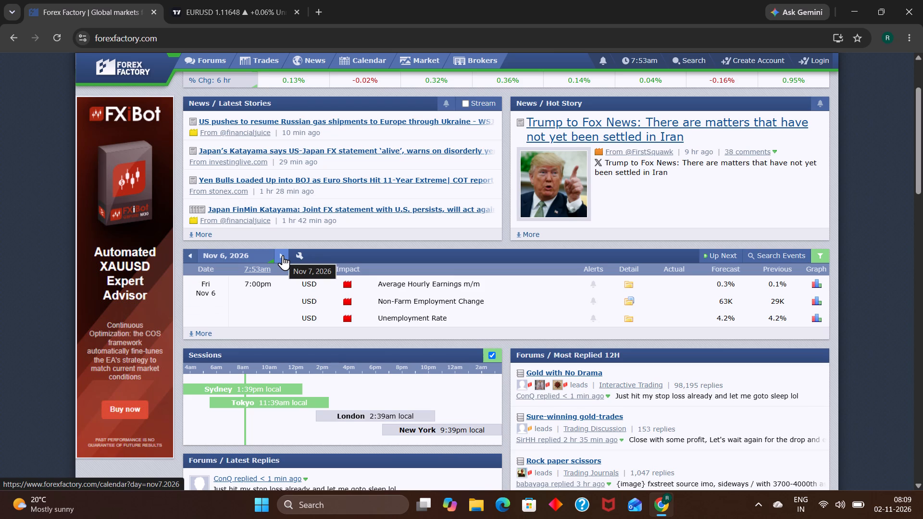
pyautogui.tripleClick(193, 255)
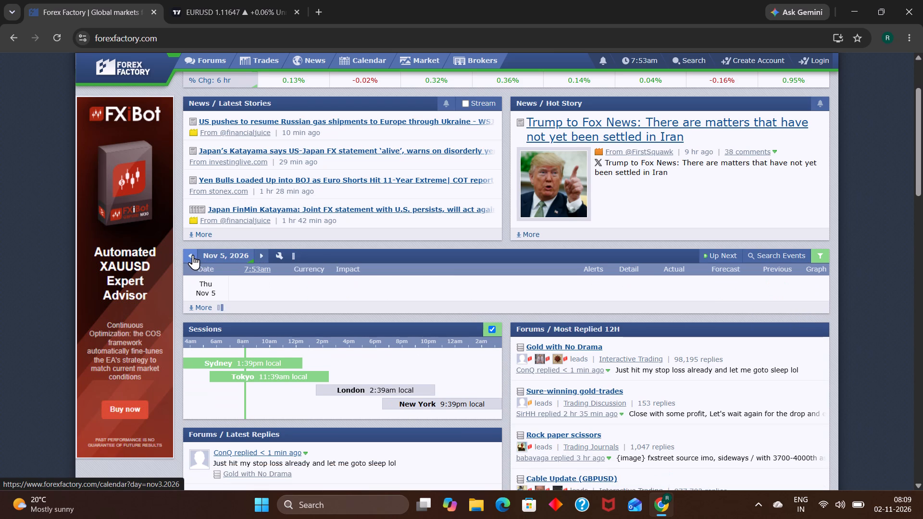
pyautogui.click(185, 249)
# Return to TradingView and examine recent price action on the EURUSD weekly chart.
pyautogui.click(252, 0)
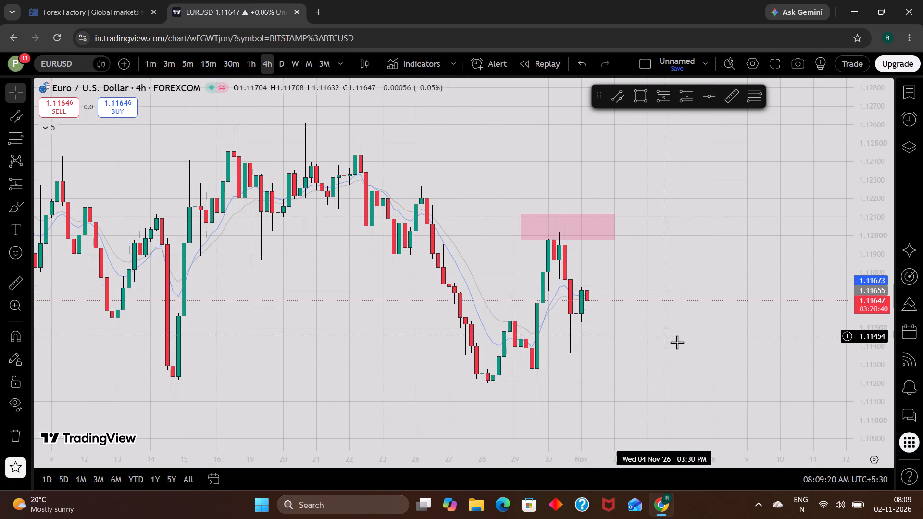
pyautogui.scroll(1, 677, 342)
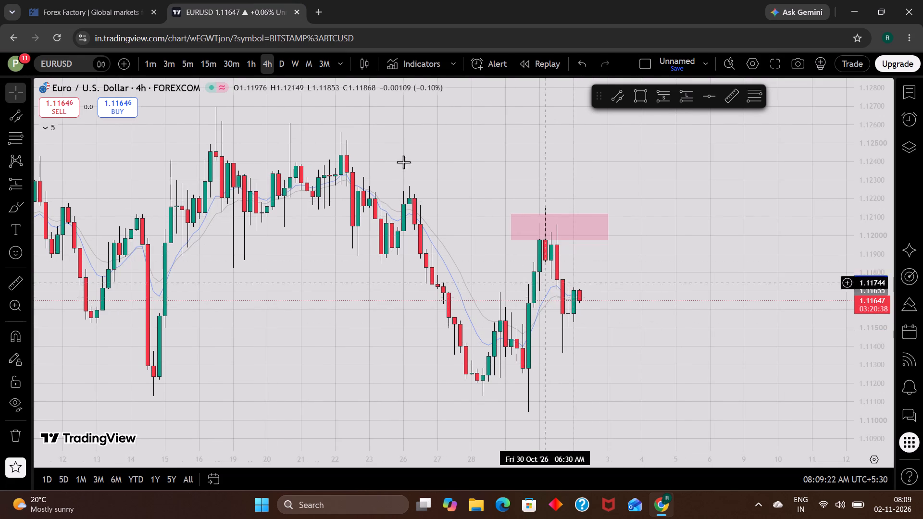
pyautogui.click(297, 62)
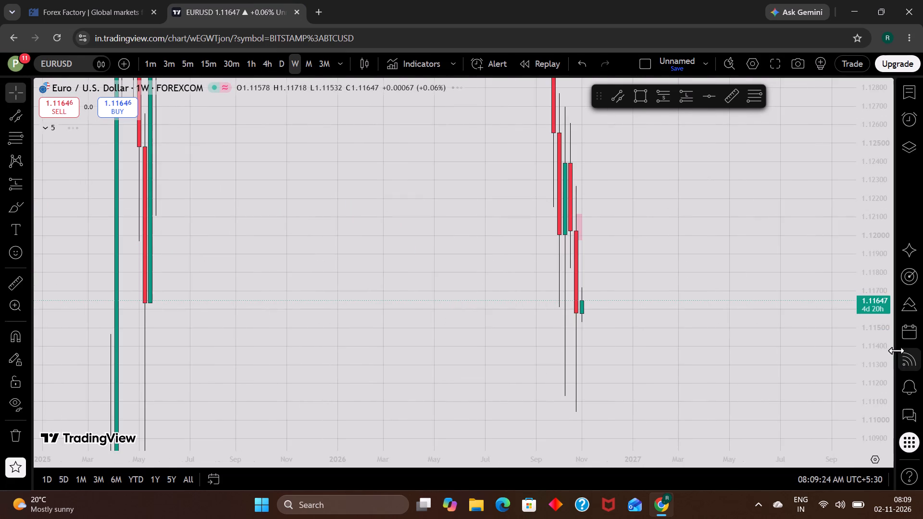
pyautogui.scroll(-18, 890, 349)
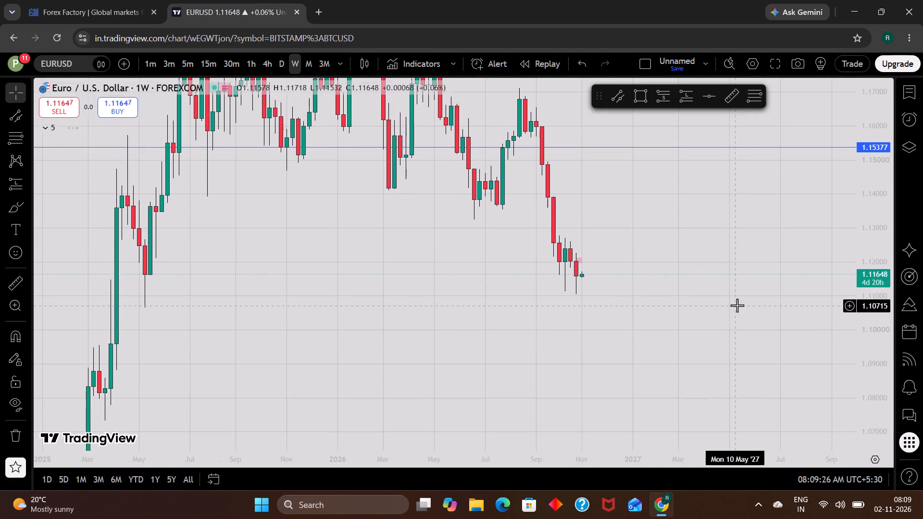
pyautogui.scroll(-1, 737, 305)
pyautogui.scroll(1, 737, 305)
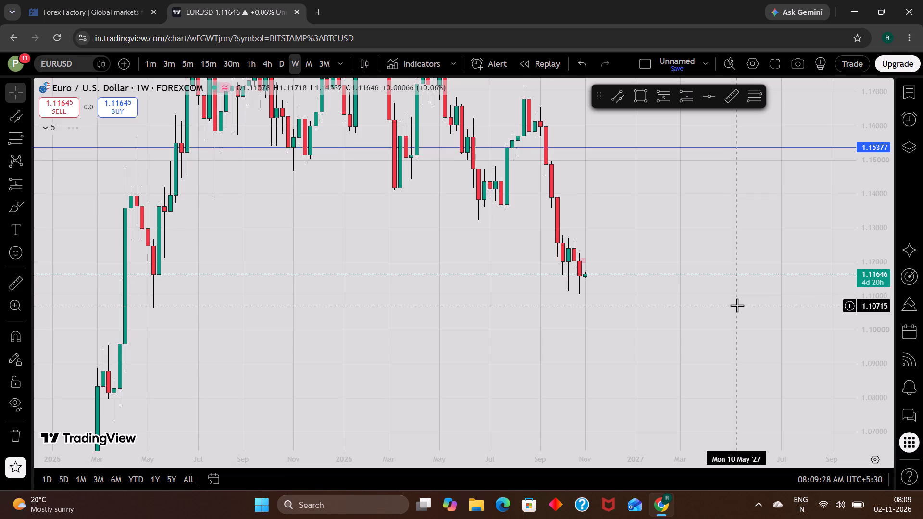
pyautogui.moveTo(737, 305); pyautogui.dragTo(734, 310)
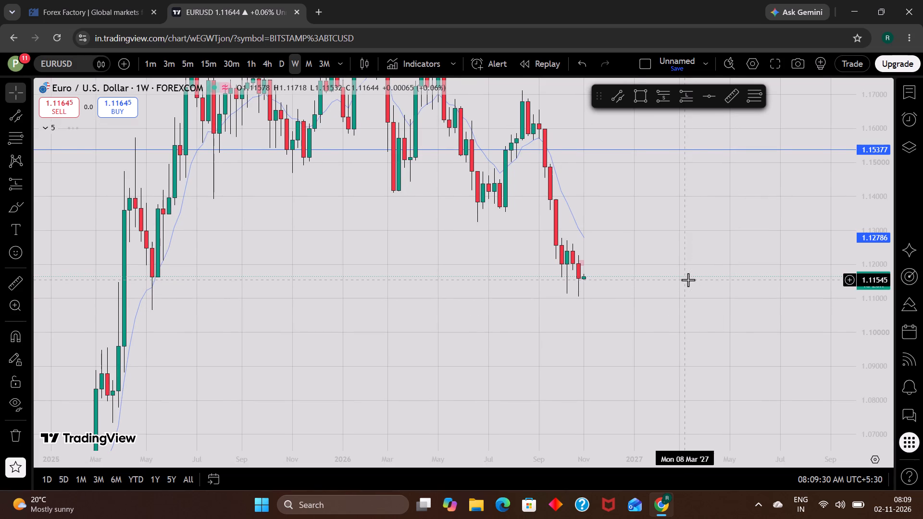
pyautogui.scroll(1, 688, 280)
# Examine the EURUSD 4-hour chart, including October's price swings and the pink zone.
pyautogui.click(275, 58)
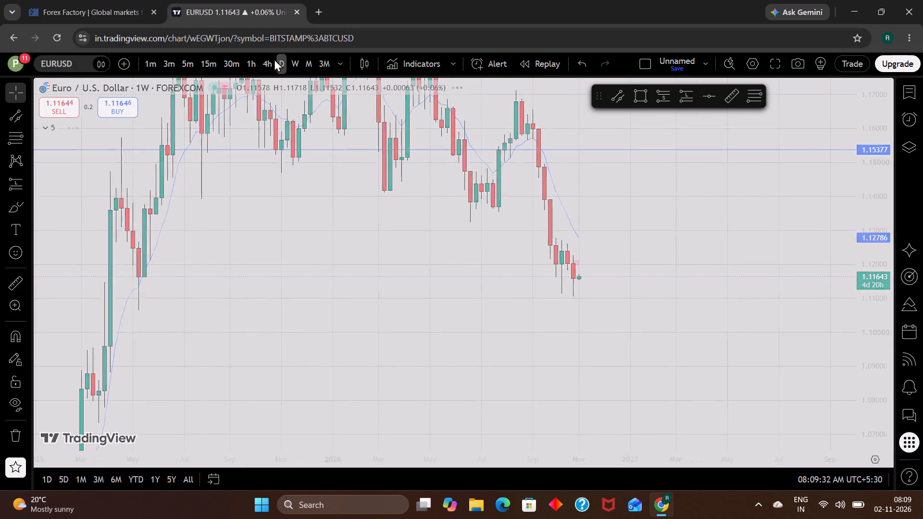
pyautogui.click(269, 62)
pyautogui.scroll(9, 876, 306)
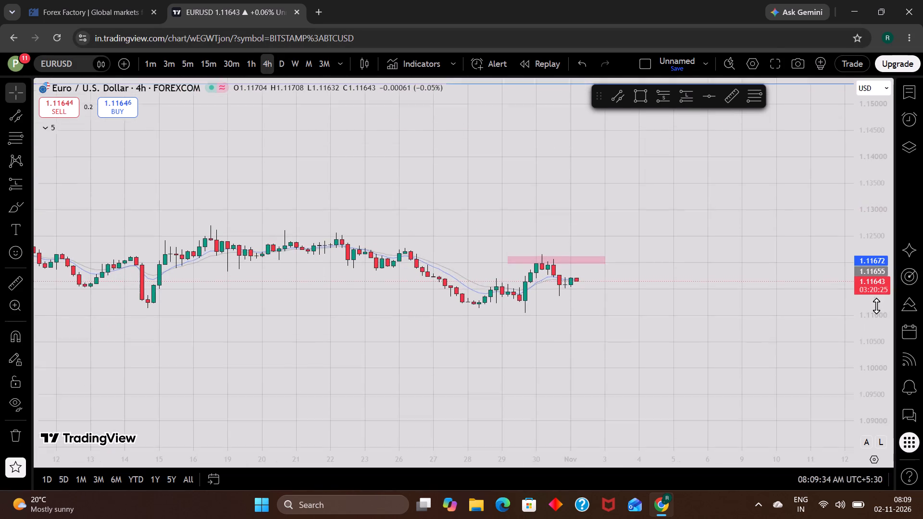
pyautogui.scroll(5, 876, 306)
pyautogui.scroll(-5, 740, 370)
pyautogui.scroll(2, 740, 370)
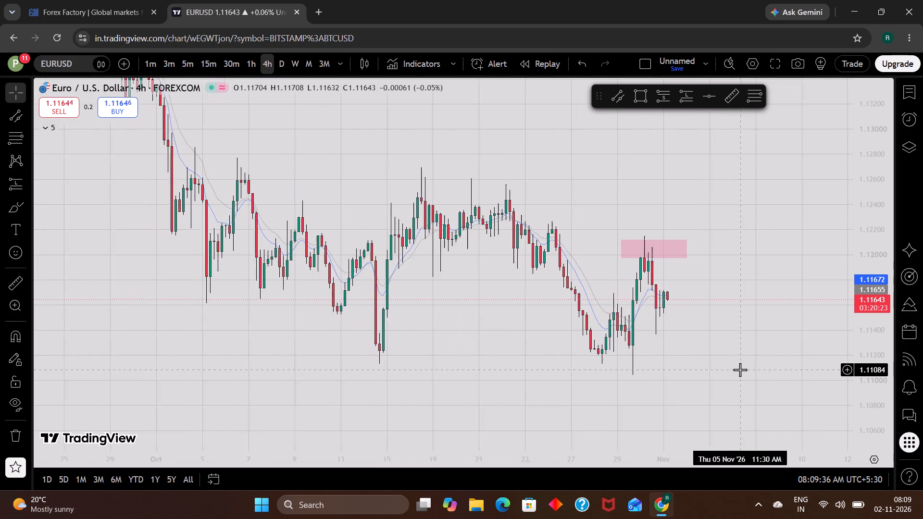
pyautogui.scroll(1, 740, 370)
pyautogui.moveTo(752, 357); pyautogui.dragTo(716, 368)
pyautogui.scroll(-5, 716, 368)
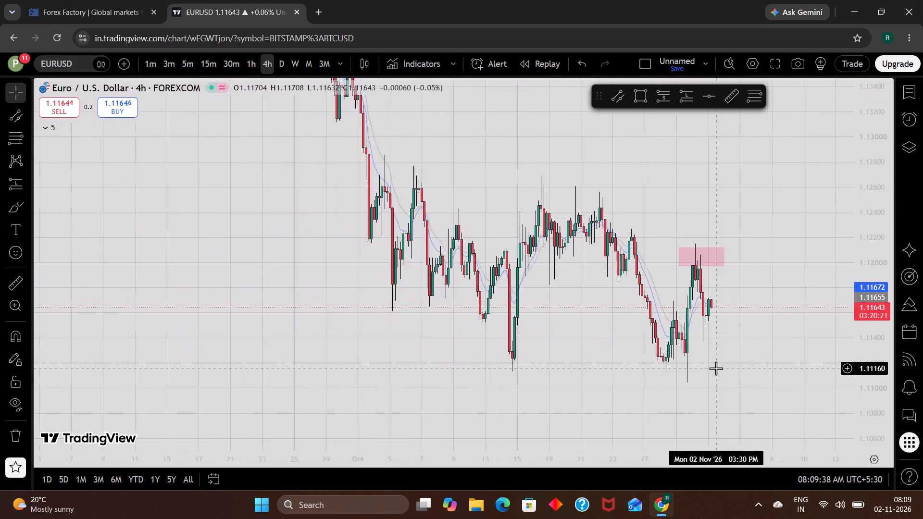
pyautogui.scroll(1, 629, 371)
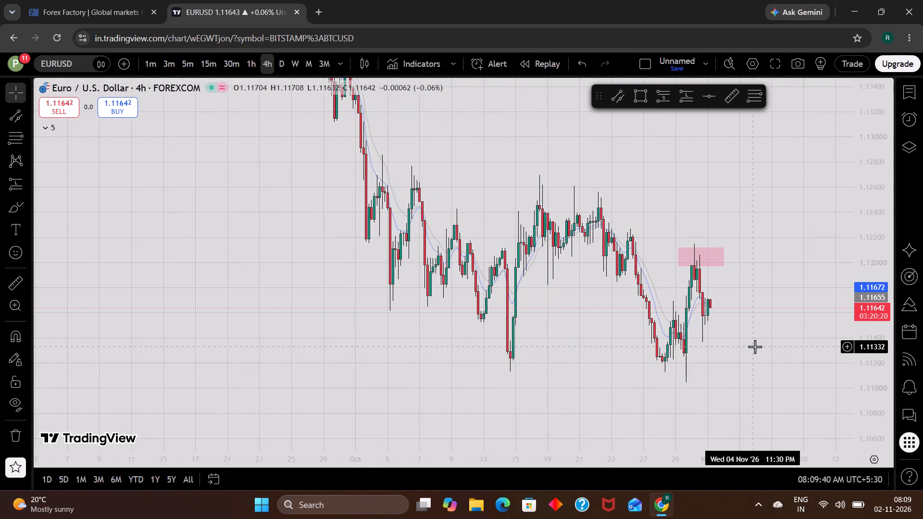
pyautogui.scroll(1, 755, 346)
# Compare EURUSD on the daily and 4-hour charts around the pink zone and recent lows.
pyautogui.click(273, 59)
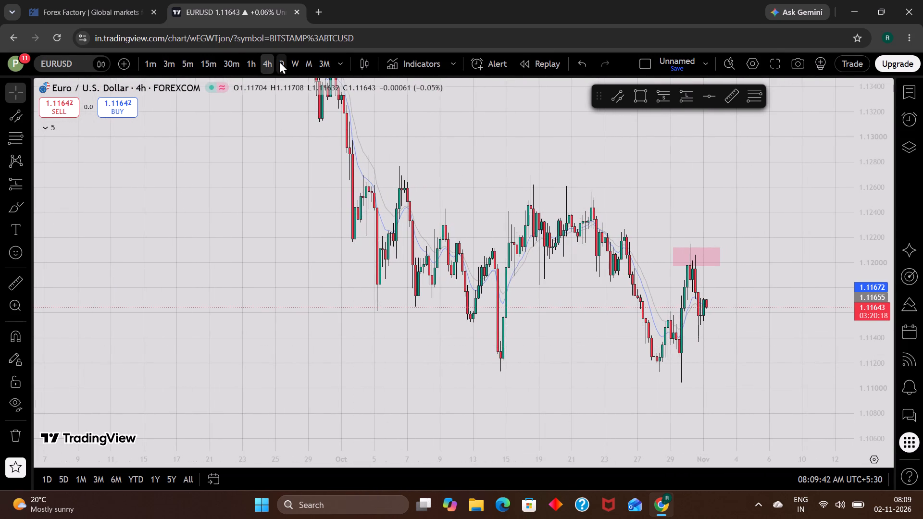
pyautogui.click(279, 61)
pyautogui.scroll(2, 546, 337)
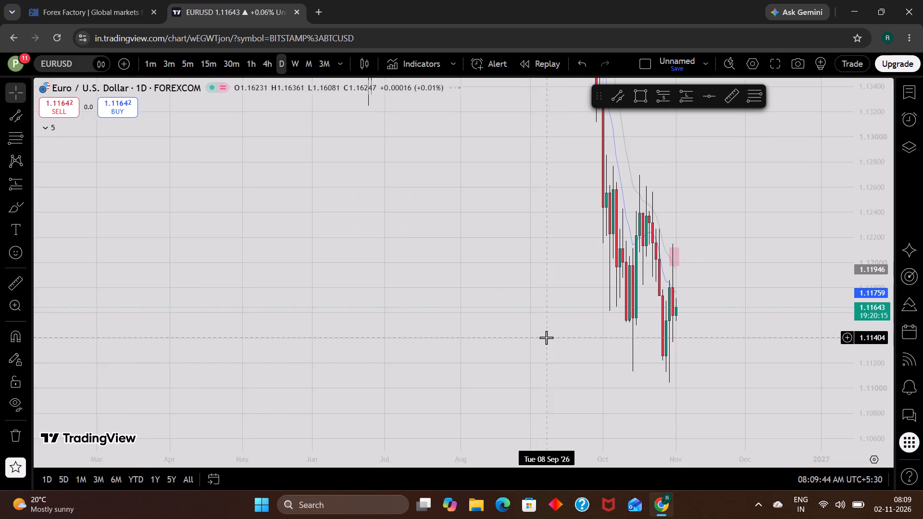
pyautogui.scroll(2, 546, 337)
pyautogui.scroll(-3, 877, 402)
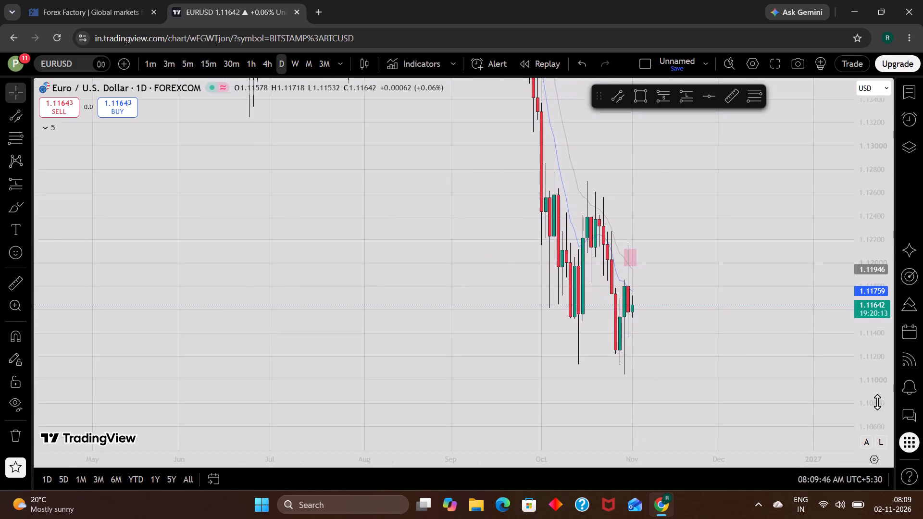
pyautogui.scroll(-4, 877, 402)
pyautogui.scroll(1, 716, 371)
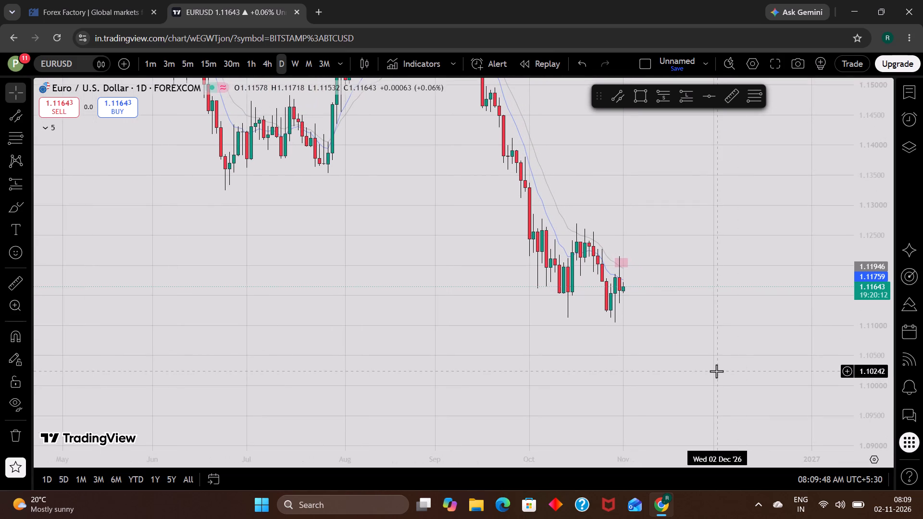
pyautogui.scroll(1, 716, 371)
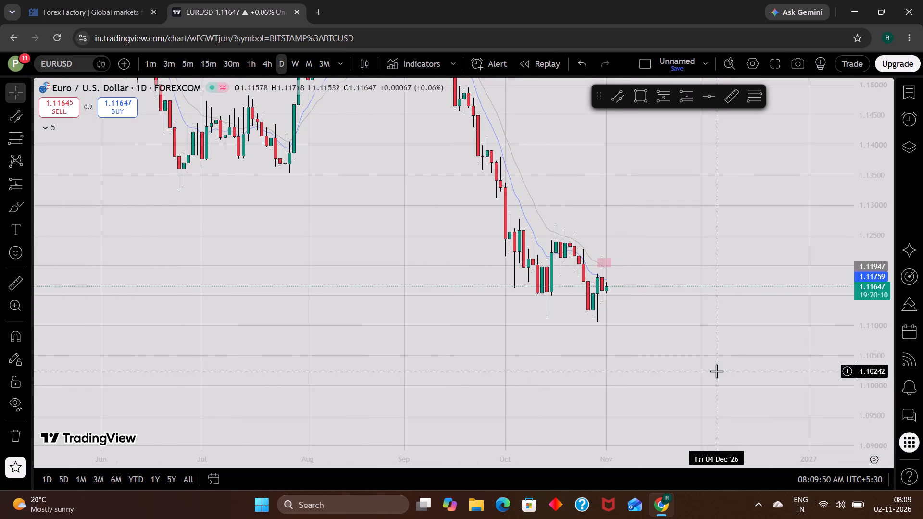
pyautogui.click(268, 62)
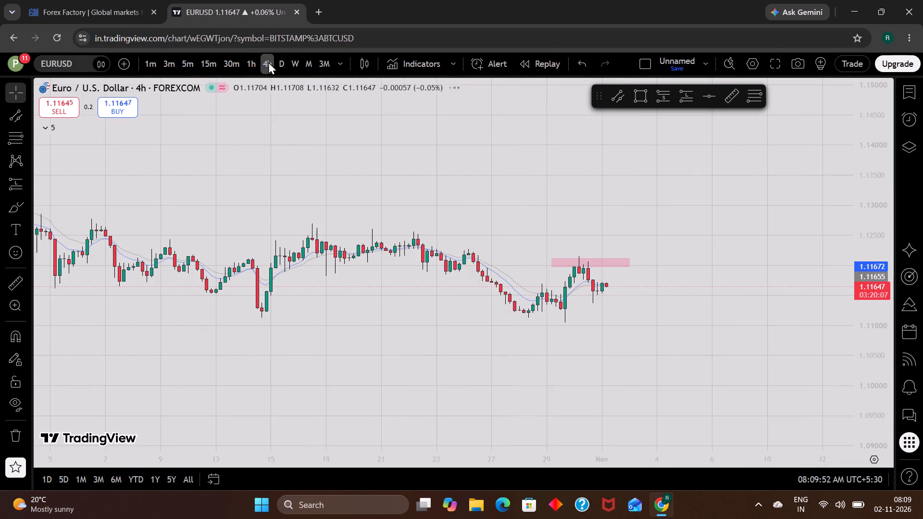
pyautogui.scroll(7, 875, 312)
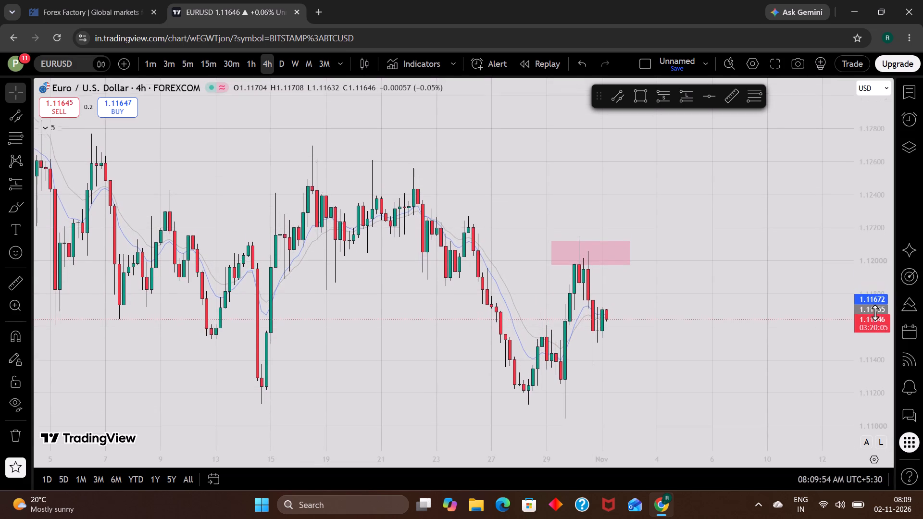
pyautogui.scroll(1, 758, 374)
# Switch to AUDUSD and examine its 4-hour price action around the two pink zones and October's swings.
pyautogui.press('Up')
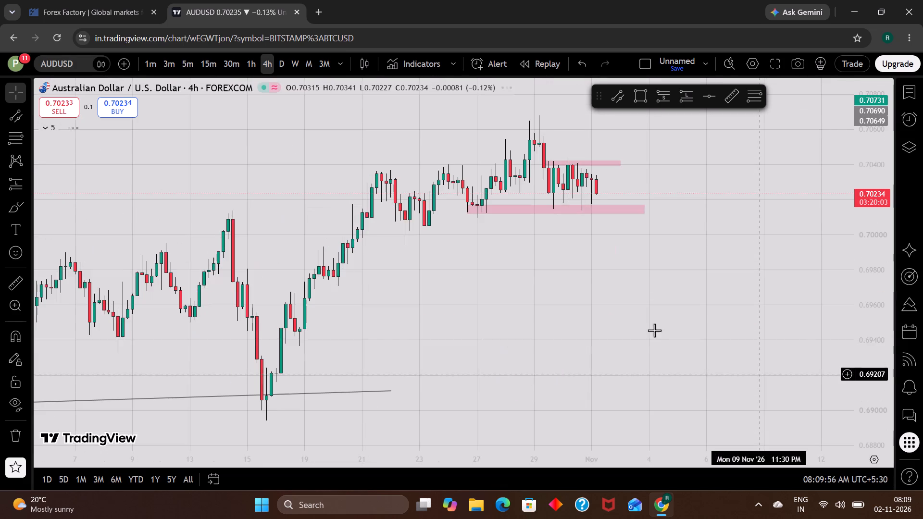
pyautogui.moveTo(625, 311); pyautogui.dragTo(613, 329)
pyautogui.scroll(-2, 613, 329)
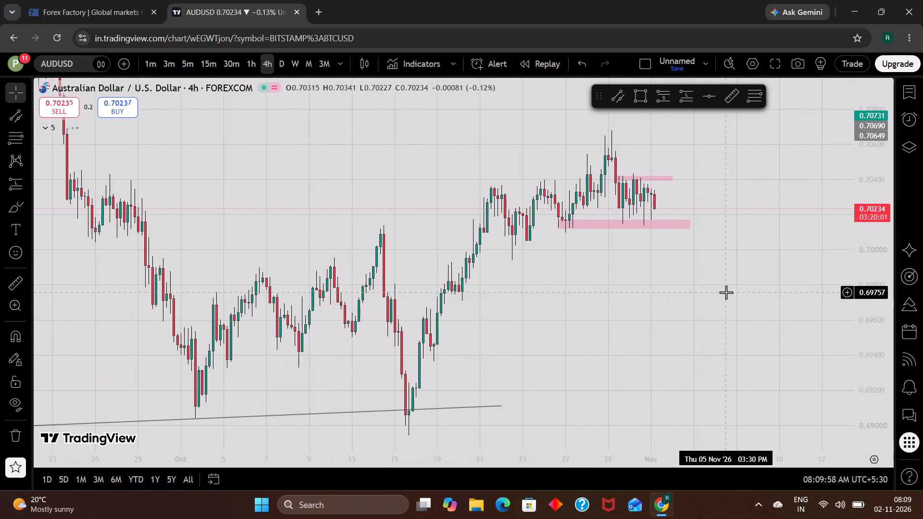
pyautogui.moveTo(726, 292); pyautogui.dragTo(696, 323)
pyautogui.scroll(-2, 696, 323)
pyautogui.scroll(1, 696, 323)
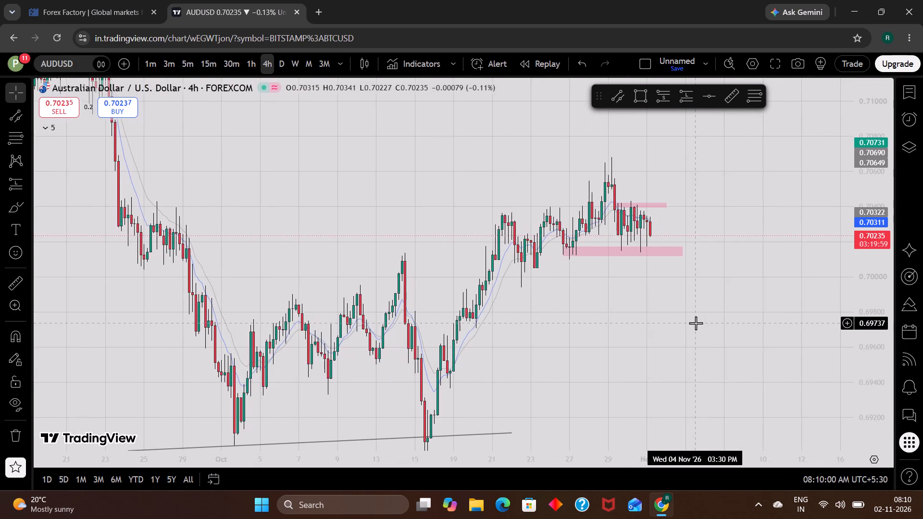
pyautogui.scroll(1, 696, 323)
pyautogui.scroll(-2, 696, 323)
pyautogui.moveTo(515, 185); pyautogui.dragTo(506, 228)
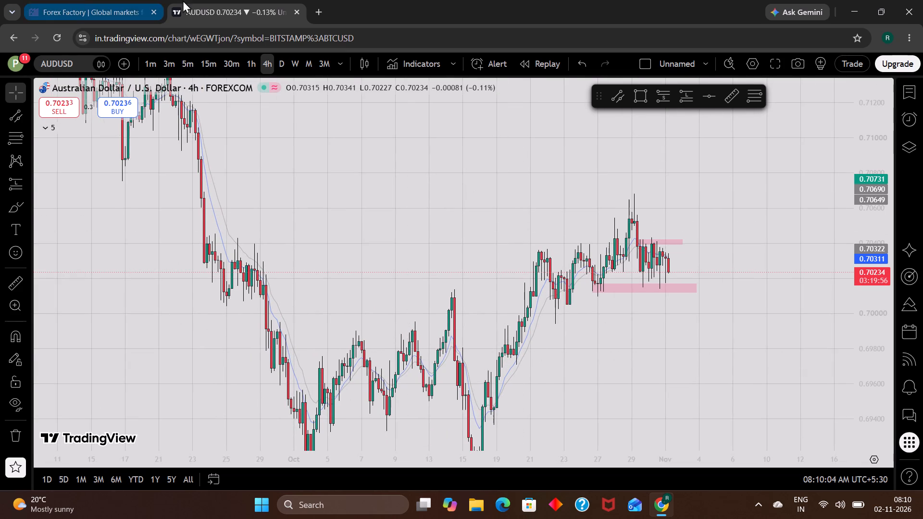
# Close the TradingView and Forex Factory pages and return to the desktop.
pyautogui.click(294, 7)
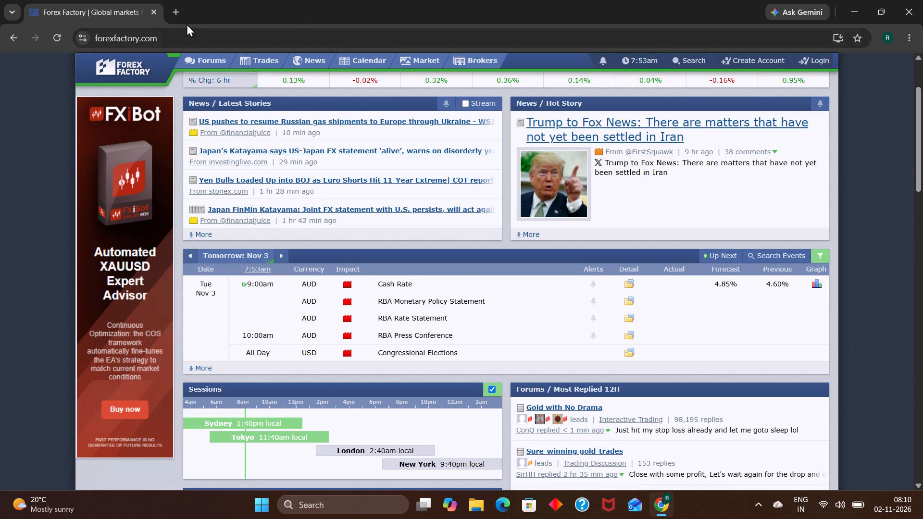
pyautogui.click(152, 8)
pyautogui.click(255, 392)
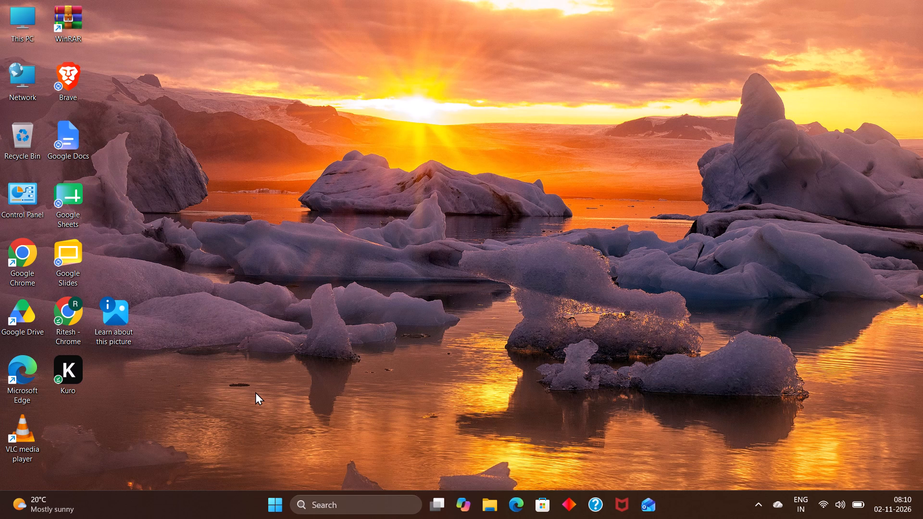
# Launch the Kuro application from the desktop.
pyautogui.doubleClick(66, 370)
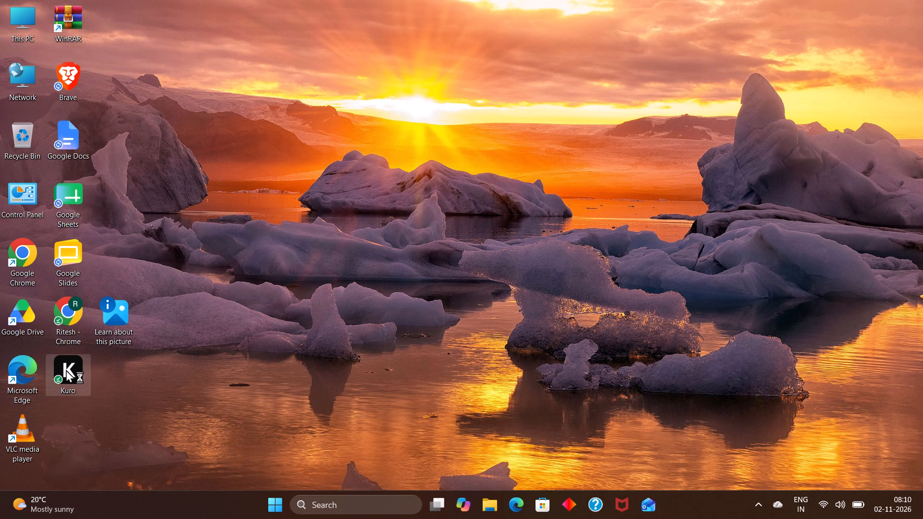